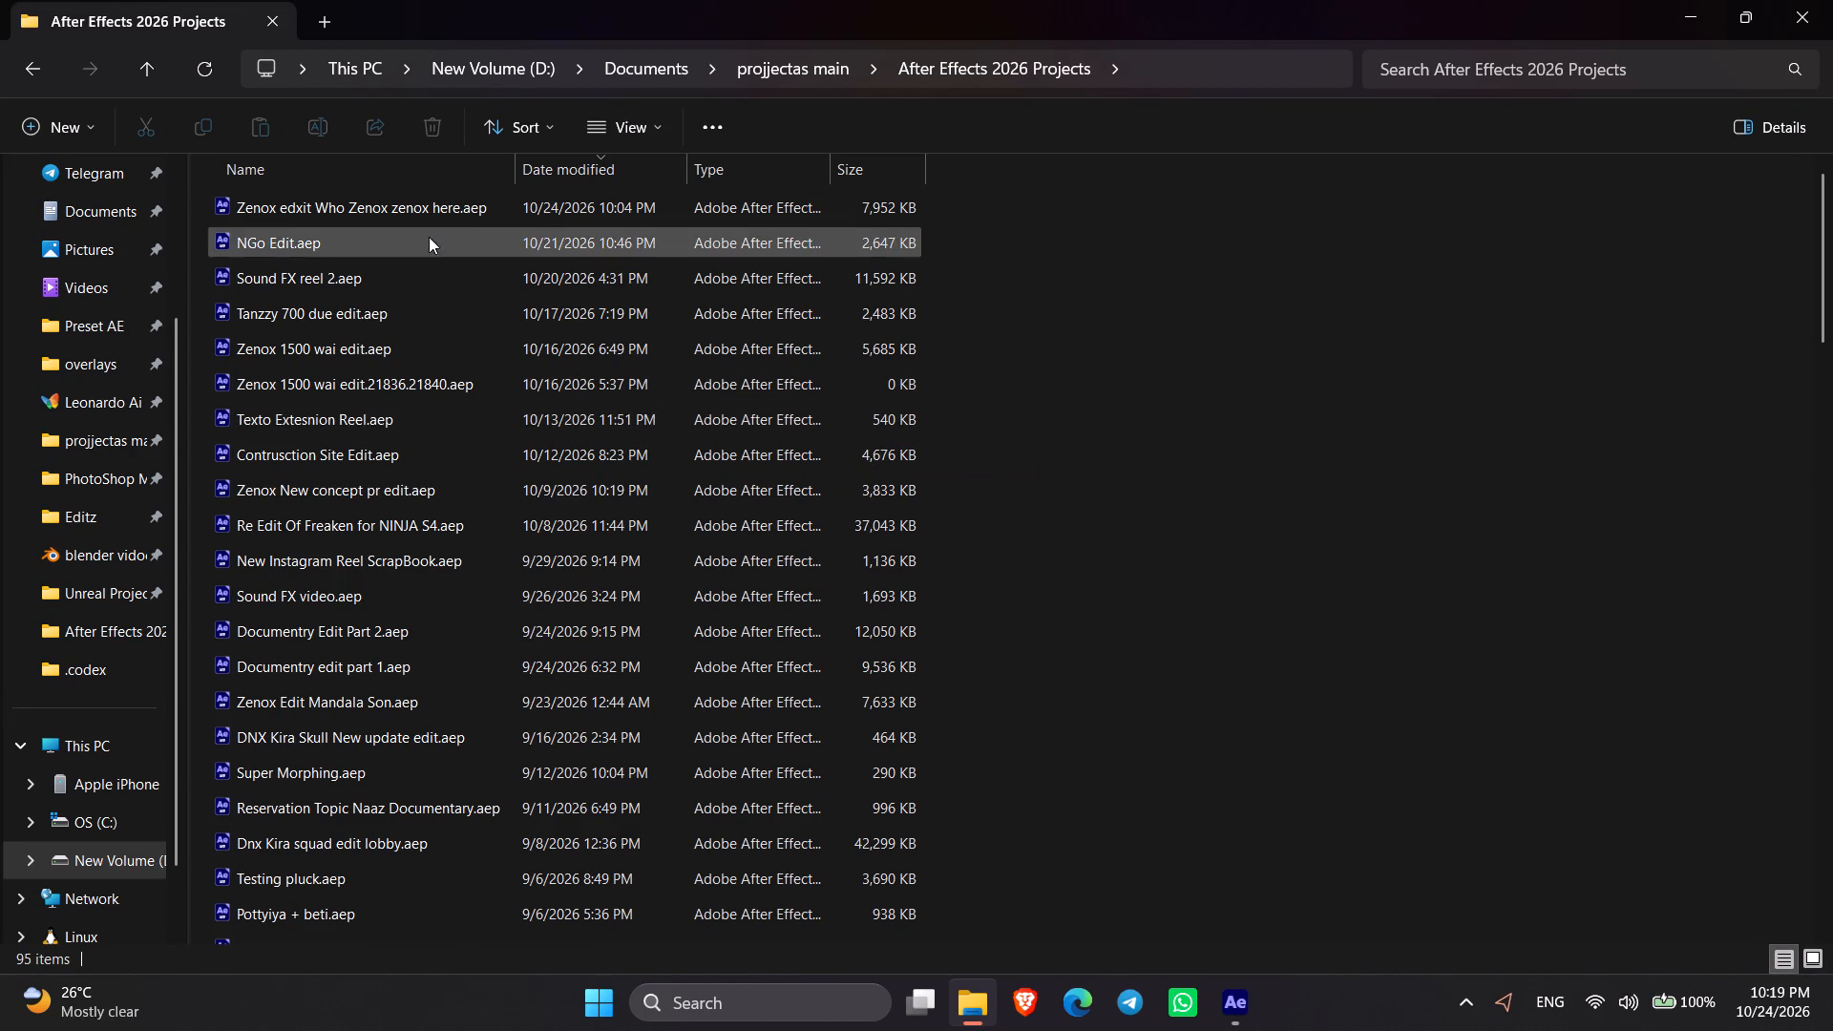
Look through the whole list of project files in the After Effects 2026 Projects folder, down to its subfolders.
left_click(428, 206)
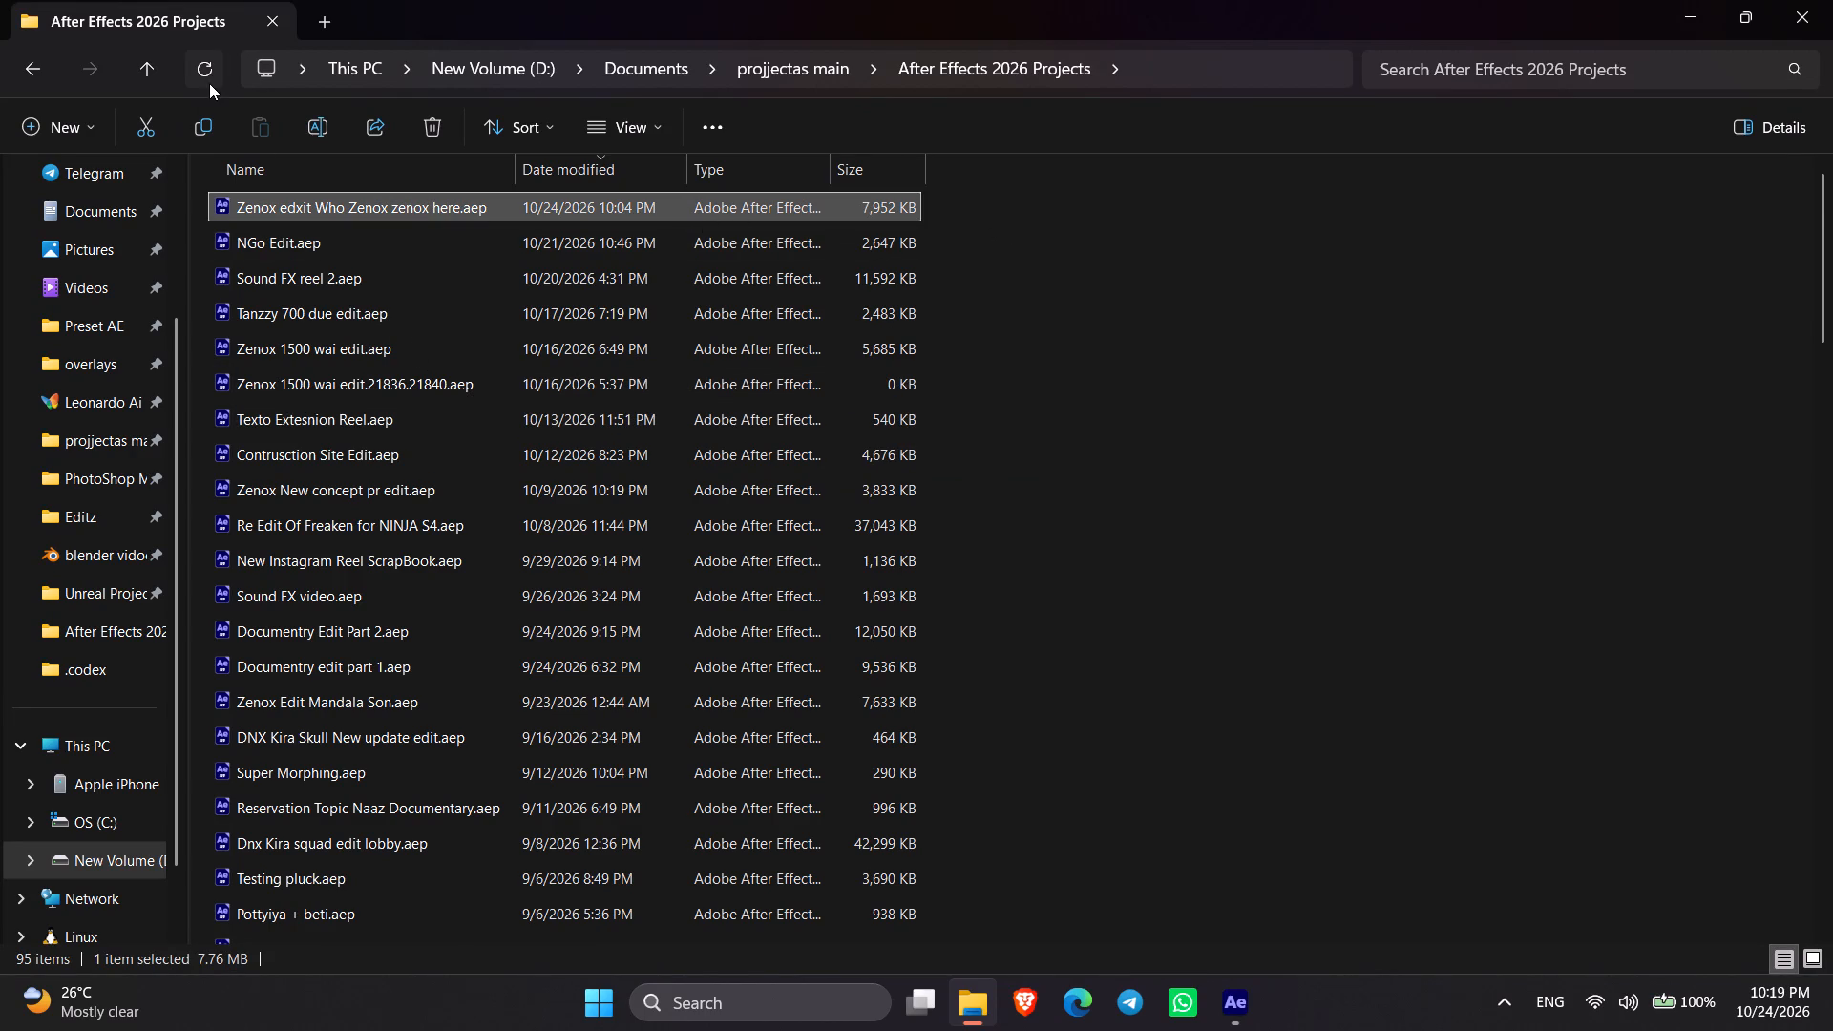
scroll(980, 401, "down", 2)
scroll(980, 401, "up", 8)
scroll(980, 401, "down", 2)
scroll(980, 401, "up", 1)
scroll(980, 401, "down", 8)
scroll(980, 401, "up", 2)
scroll(980, 401, "down", 2)
scroll(980, 401, "up", 1)
scroll(980, 401, "down", 2)
scroll(980, 401, "up", 1)
scroll(980, 401, "down", 1)
scroll(980, 401, "up", 1)
scroll(980, 401, "down", 1)
scroll(980, 401, "up", 1)
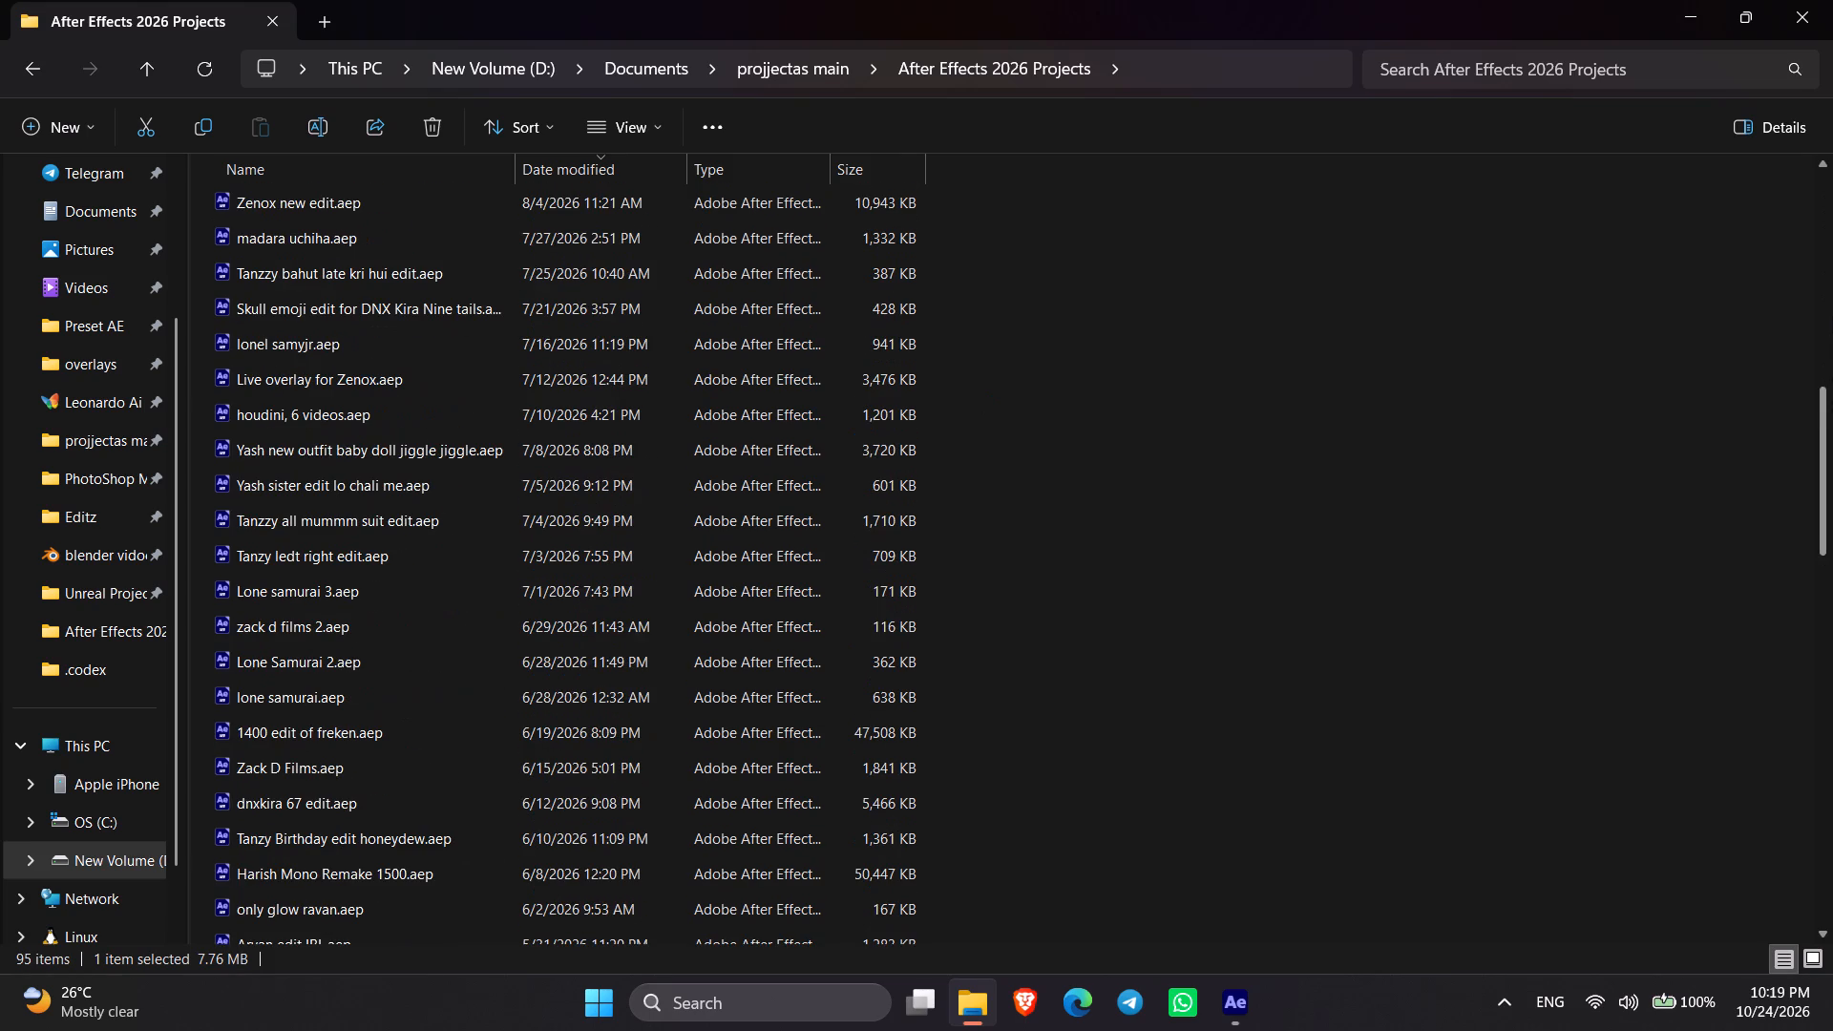
scroll(1821, 432, "down", 2)
left_click_drag(1821, 432, 1832, 982)
scroll(1831, 203, "up", 1)
scroll(1828, 186, "down", 1)
scroll(1832, 849, "up", 1)
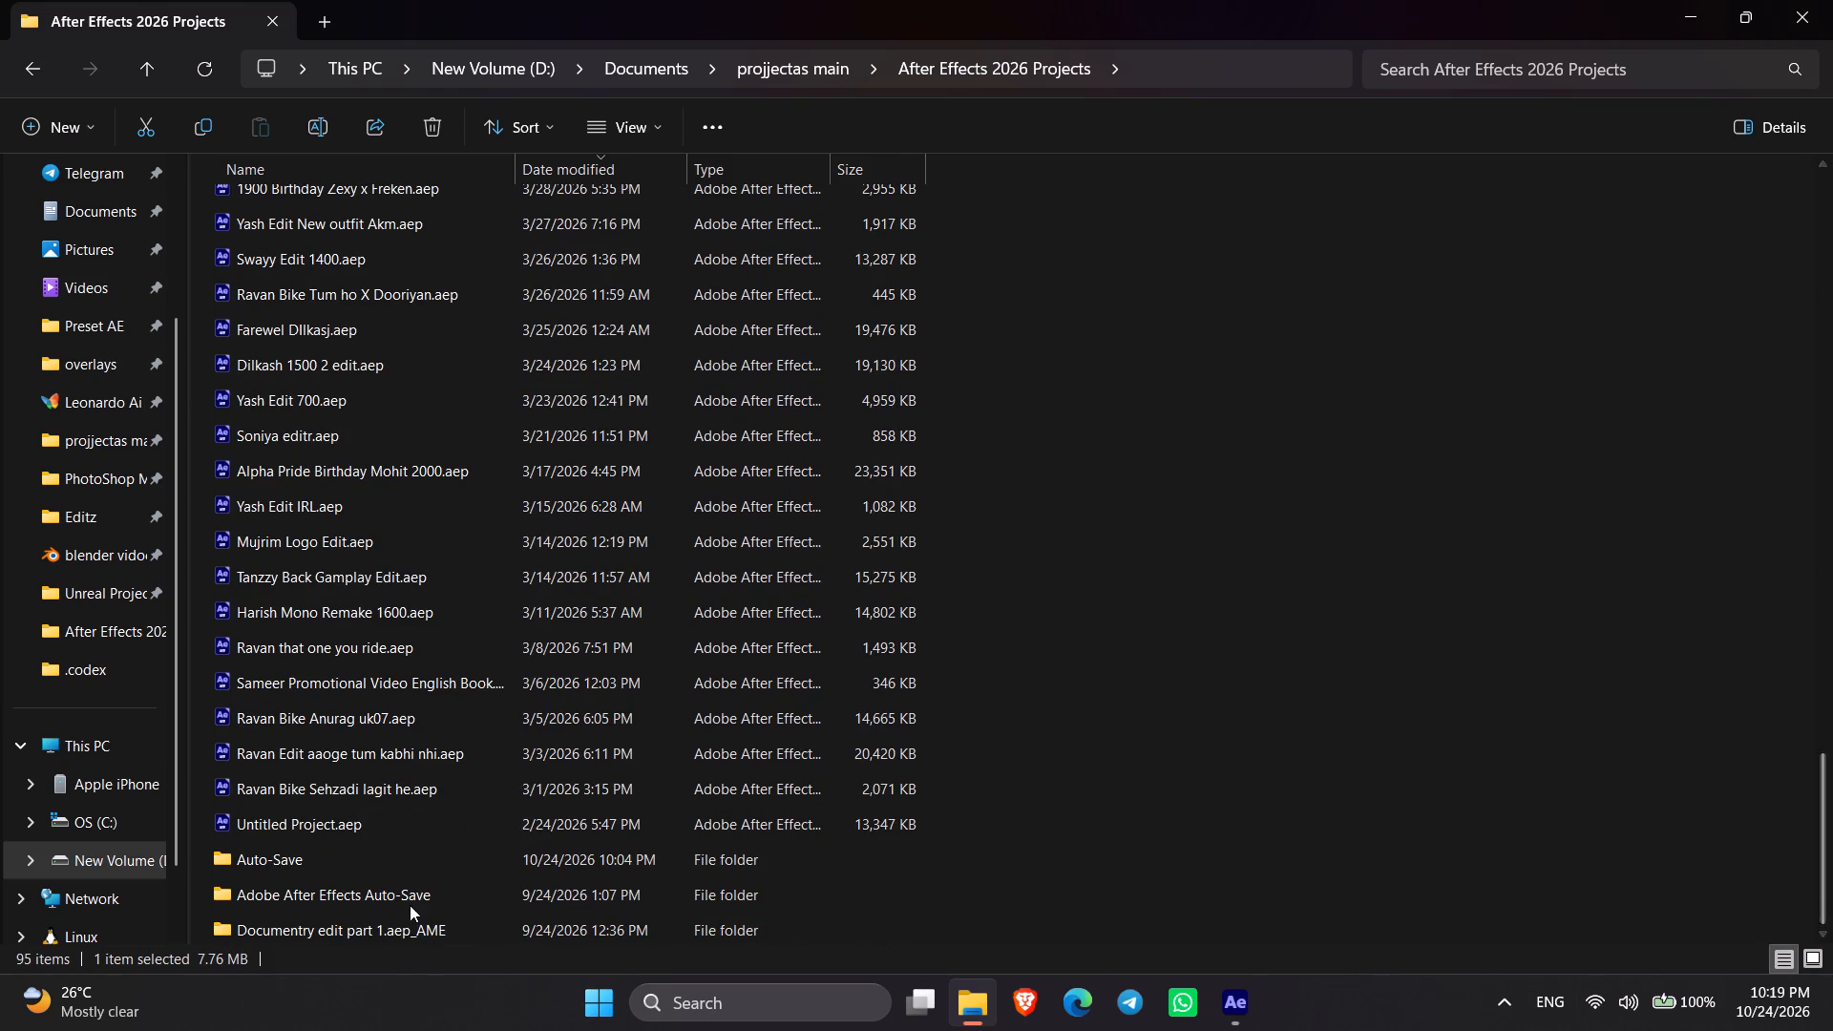
Check the contents of the Adobe After Effects Auto-Save subfolder and return to the After Effects 2026 Projects folder.
double_click(410, 905)
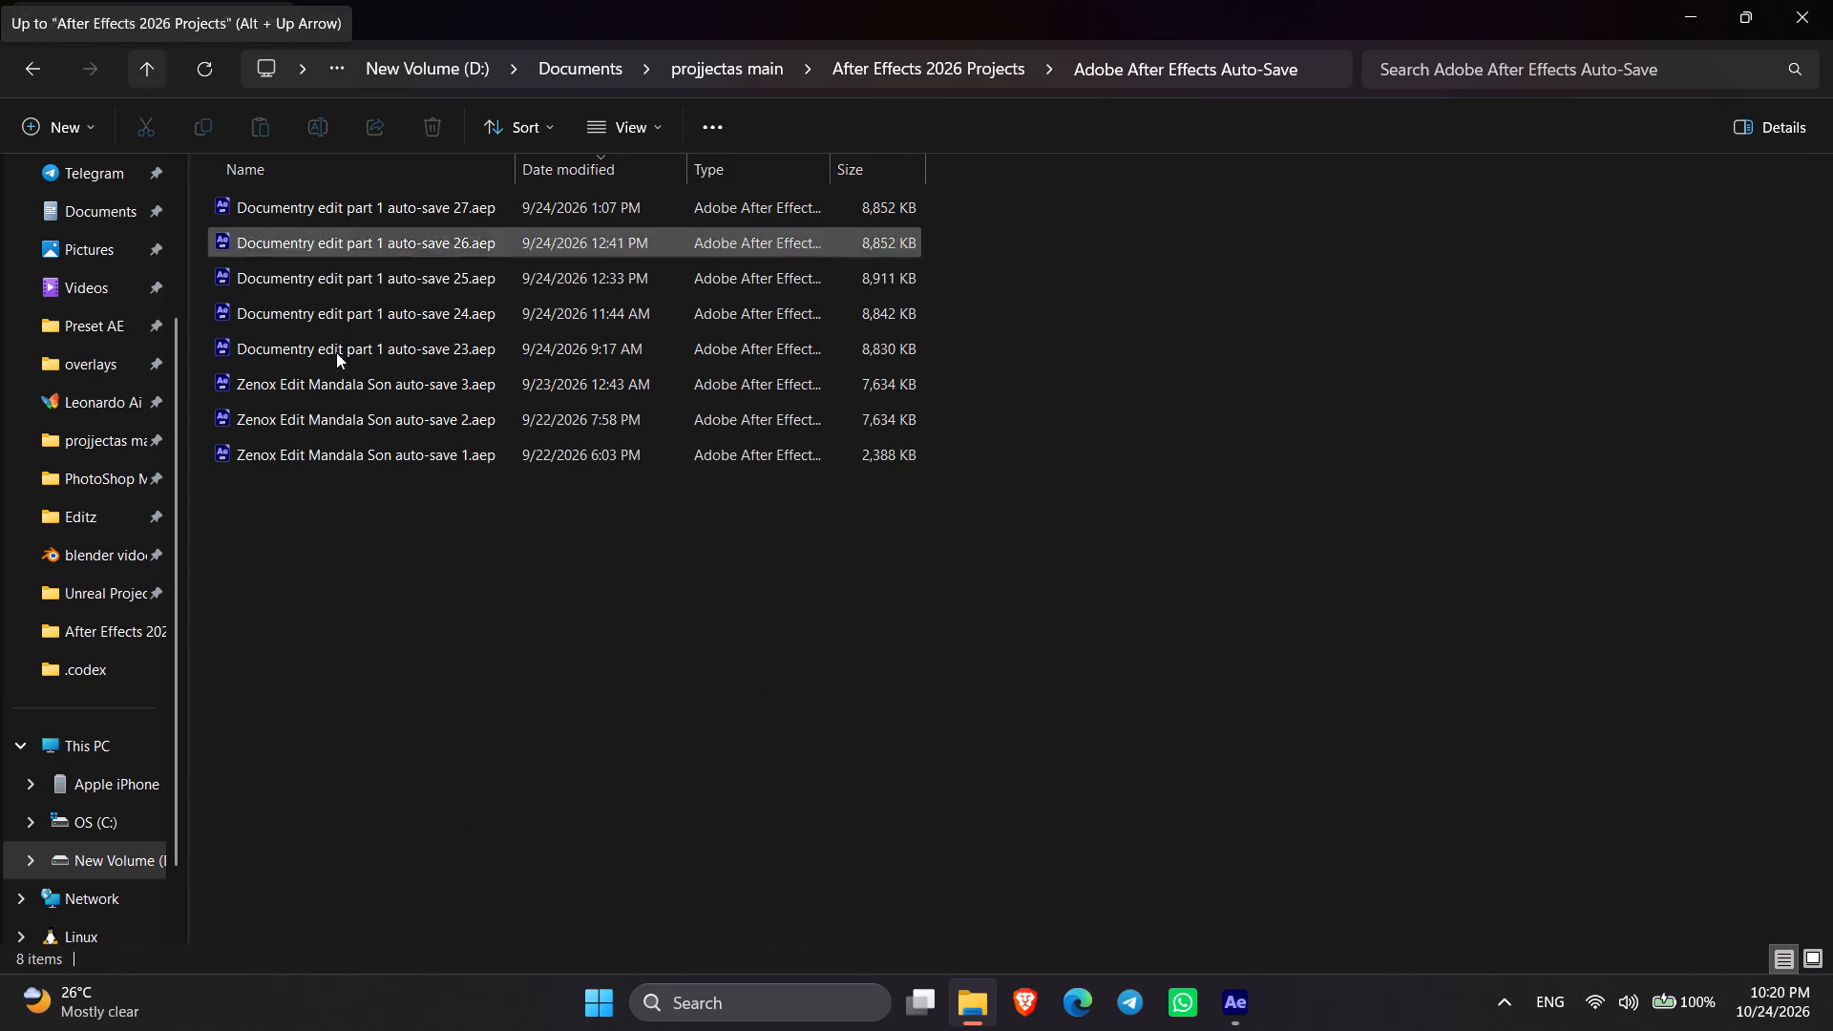
scroll(451, 514, "up", 1)
left_click(146, 79)
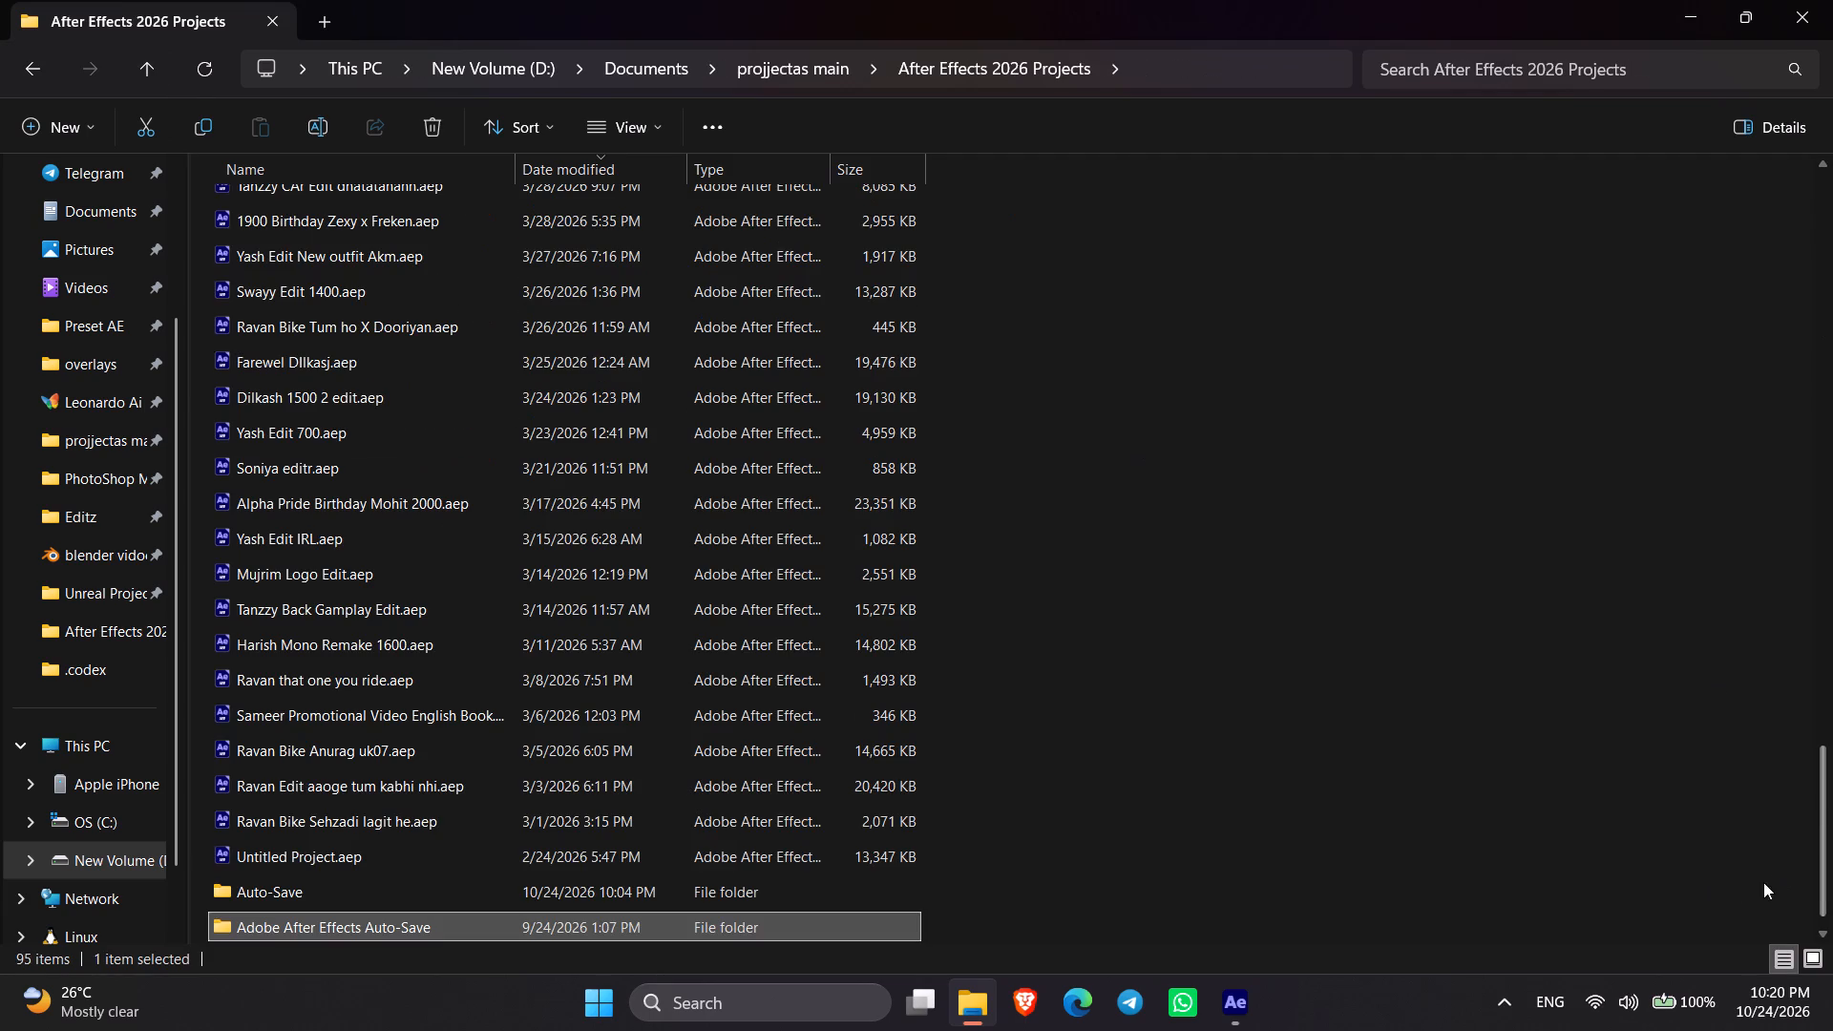
Select the project file "Zenox edxit Who Zenox zenox here.aep" in the After Effects 2026 Projects folder.
left_click_drag(1825, 795, 1832, 195)
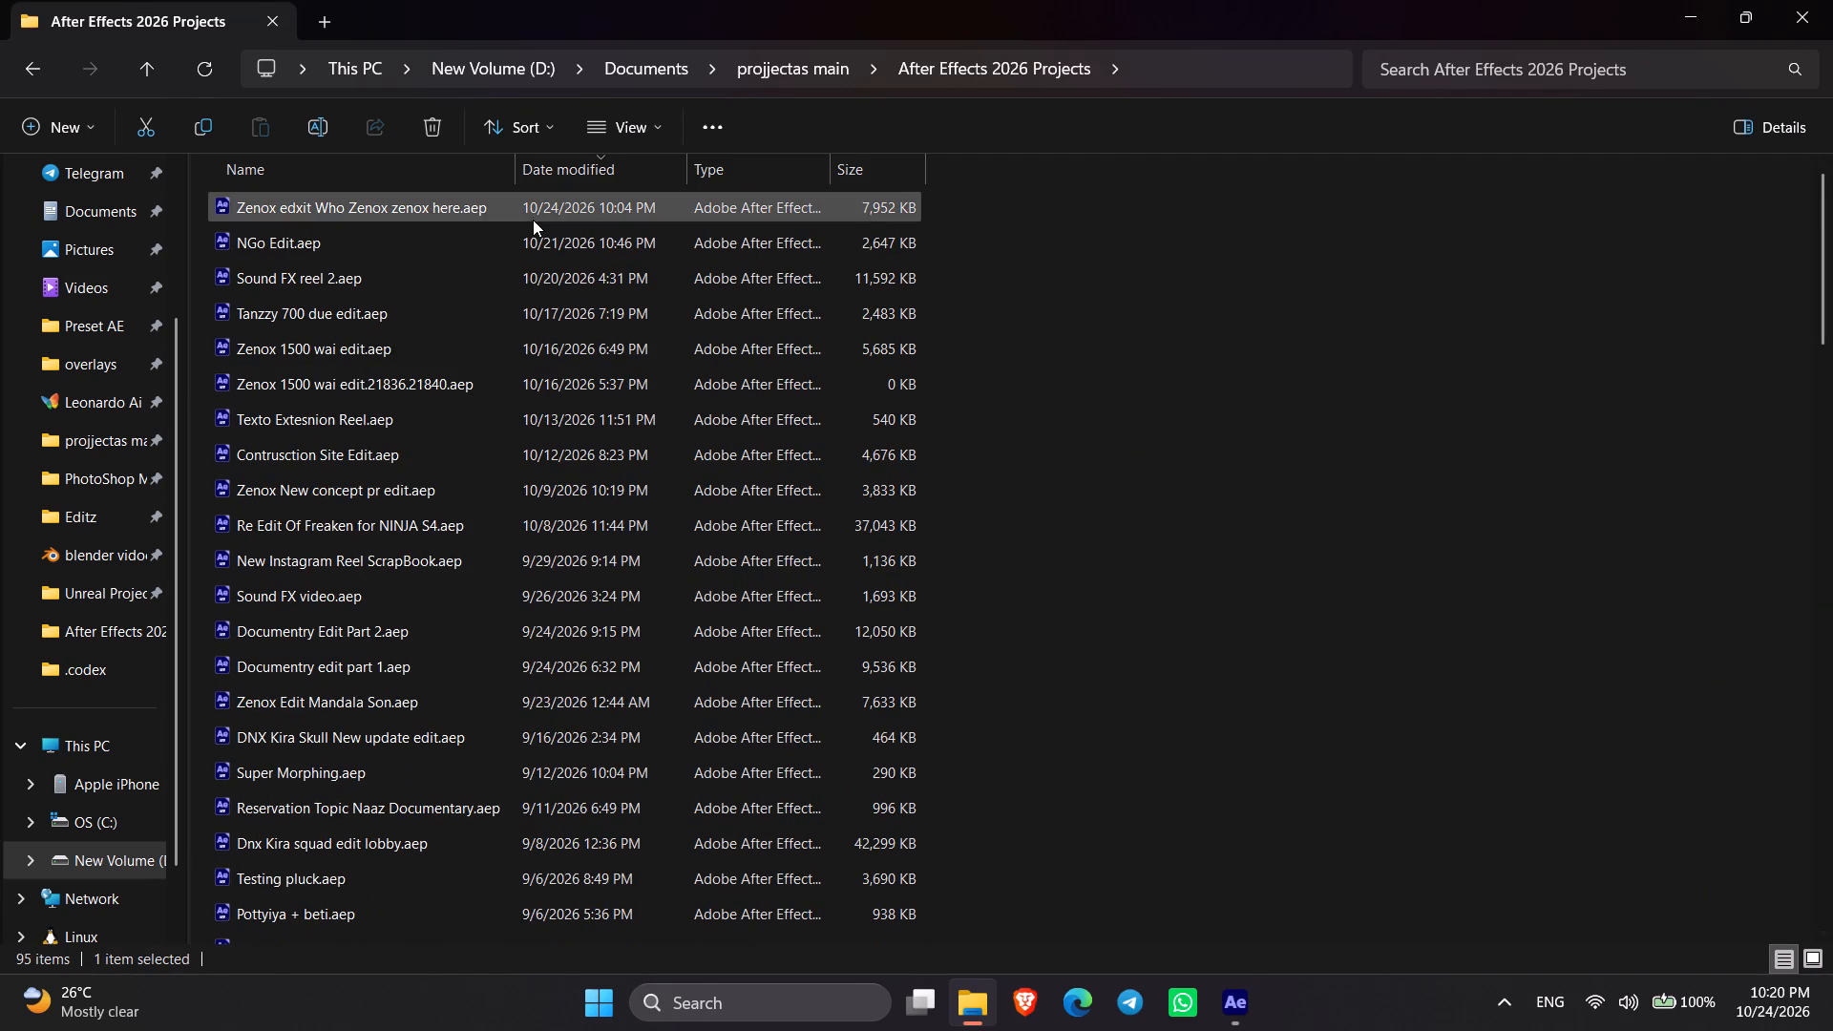
left_click(530, 217)
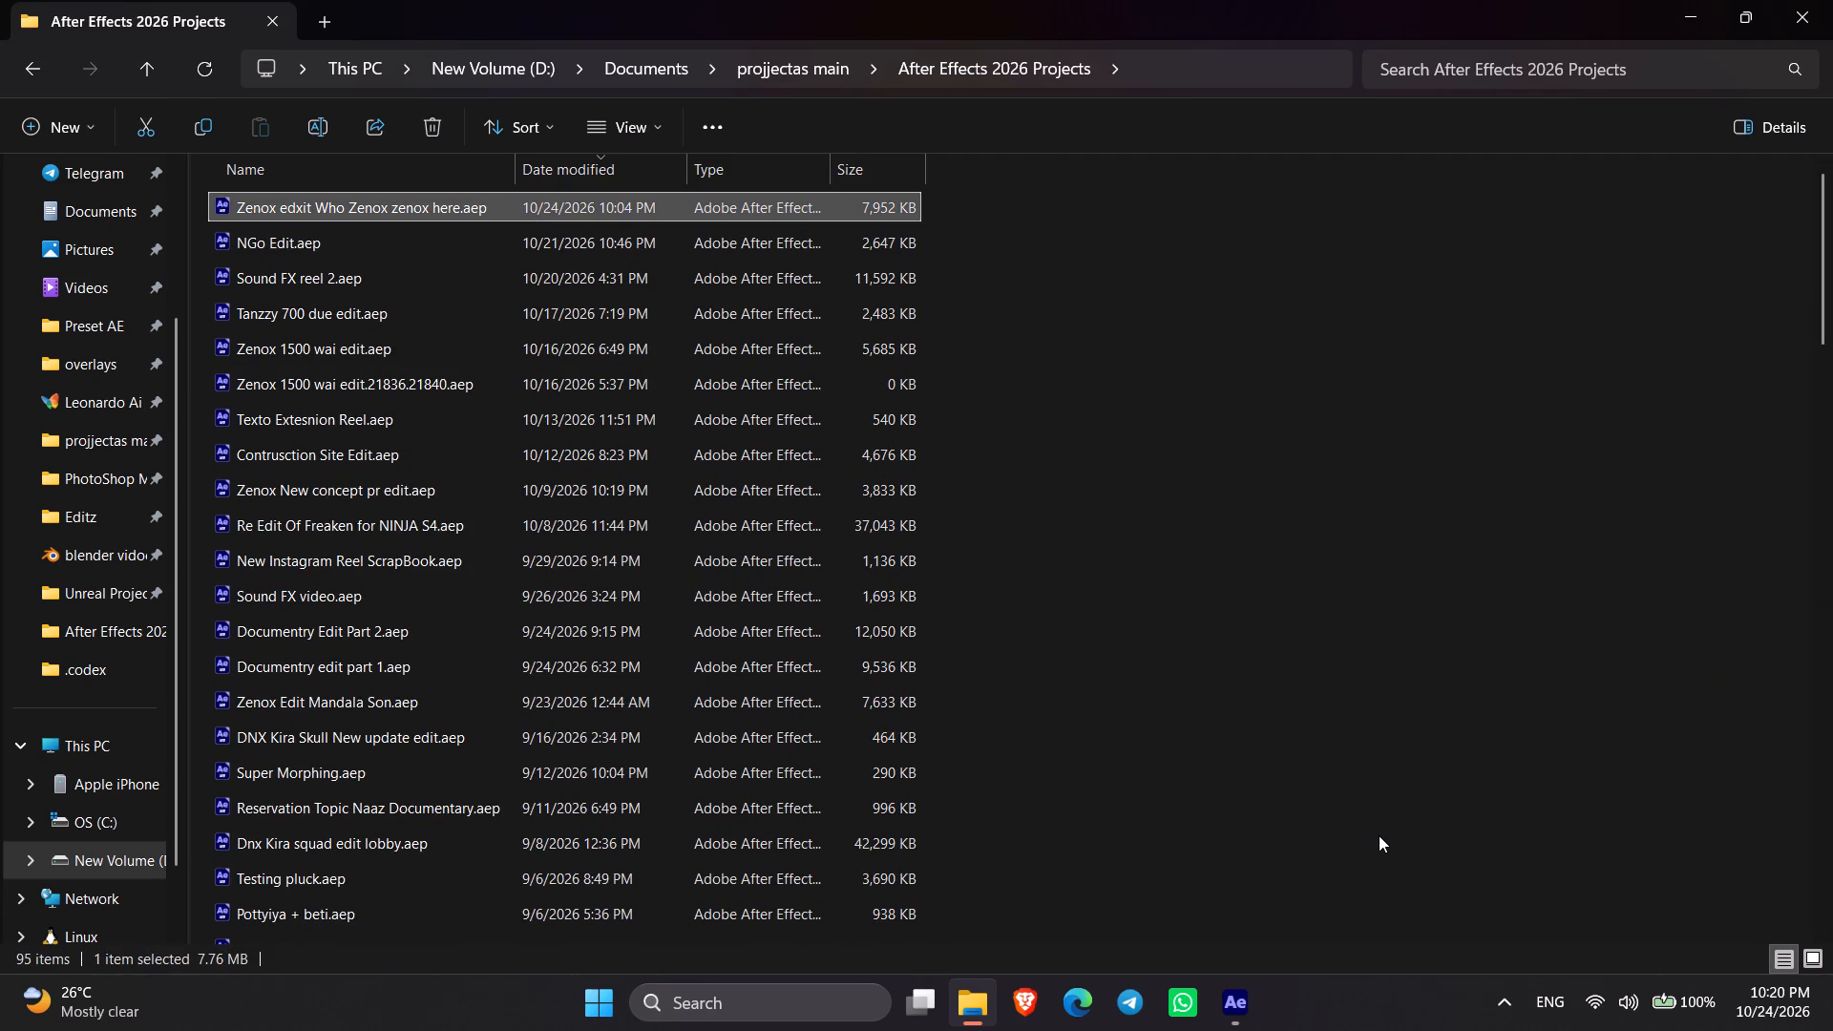
scroll(1379, 835, "up", 1)
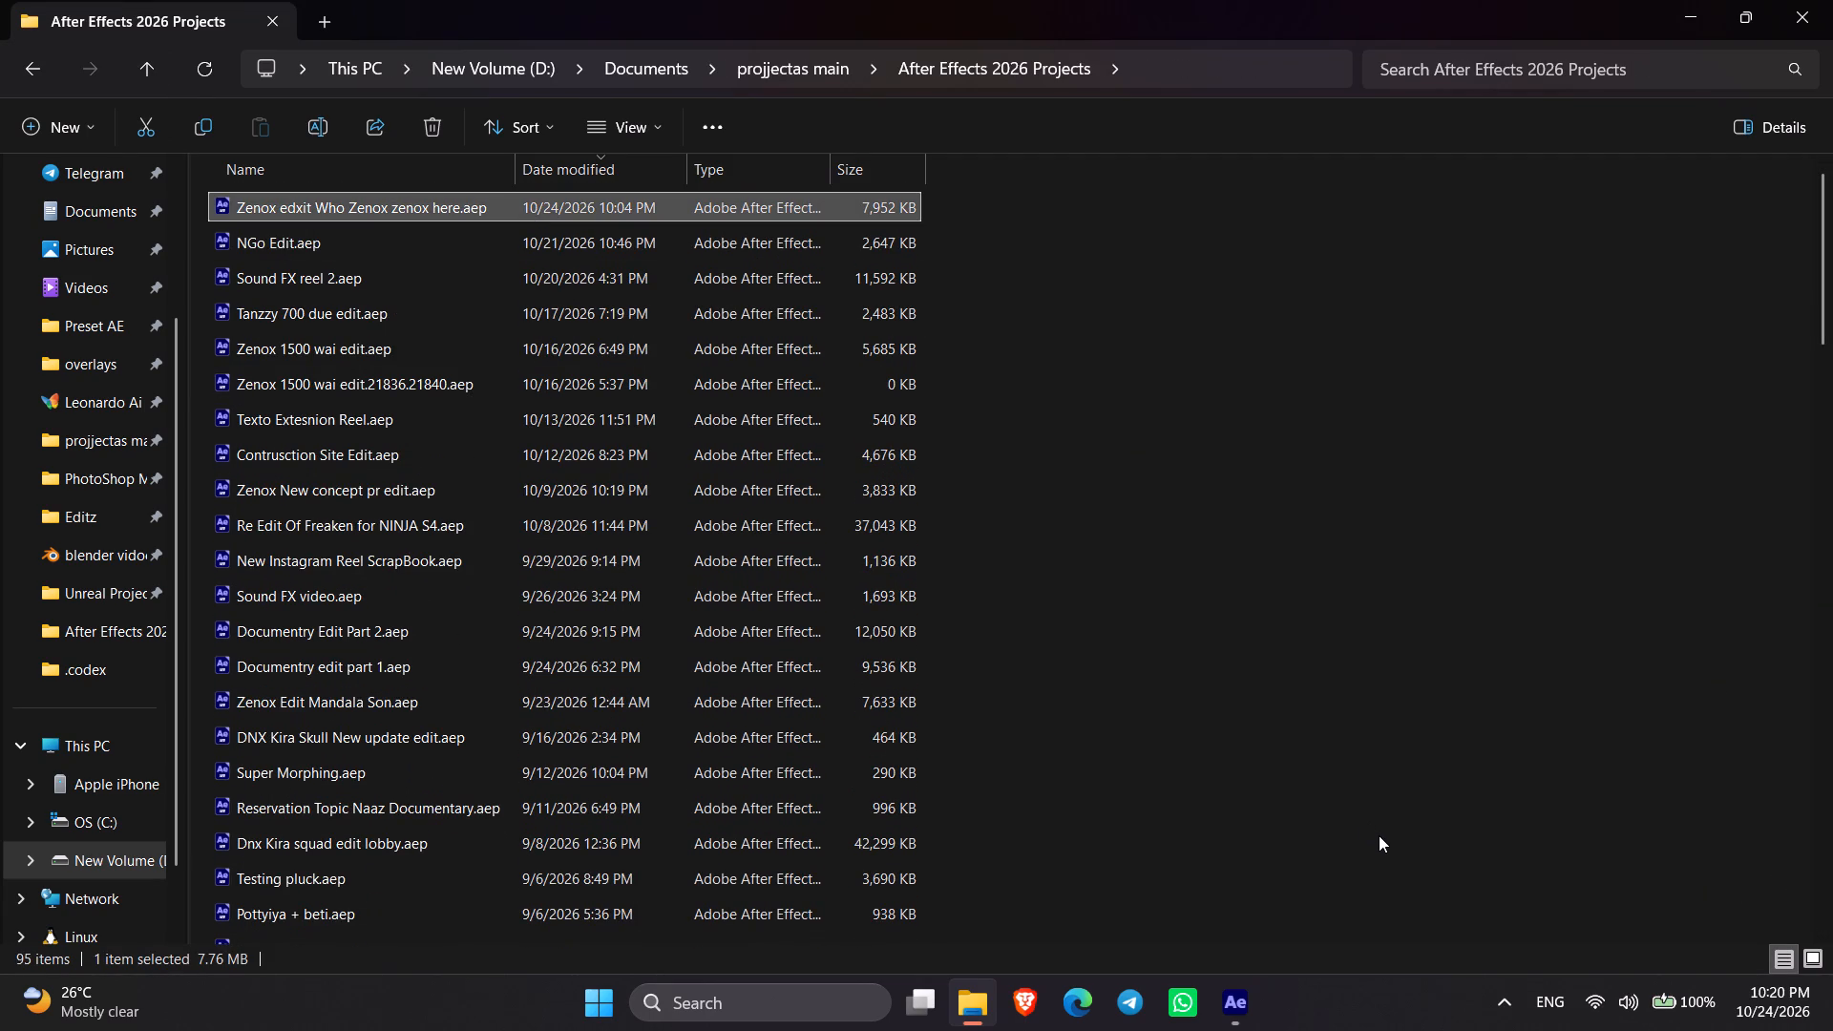
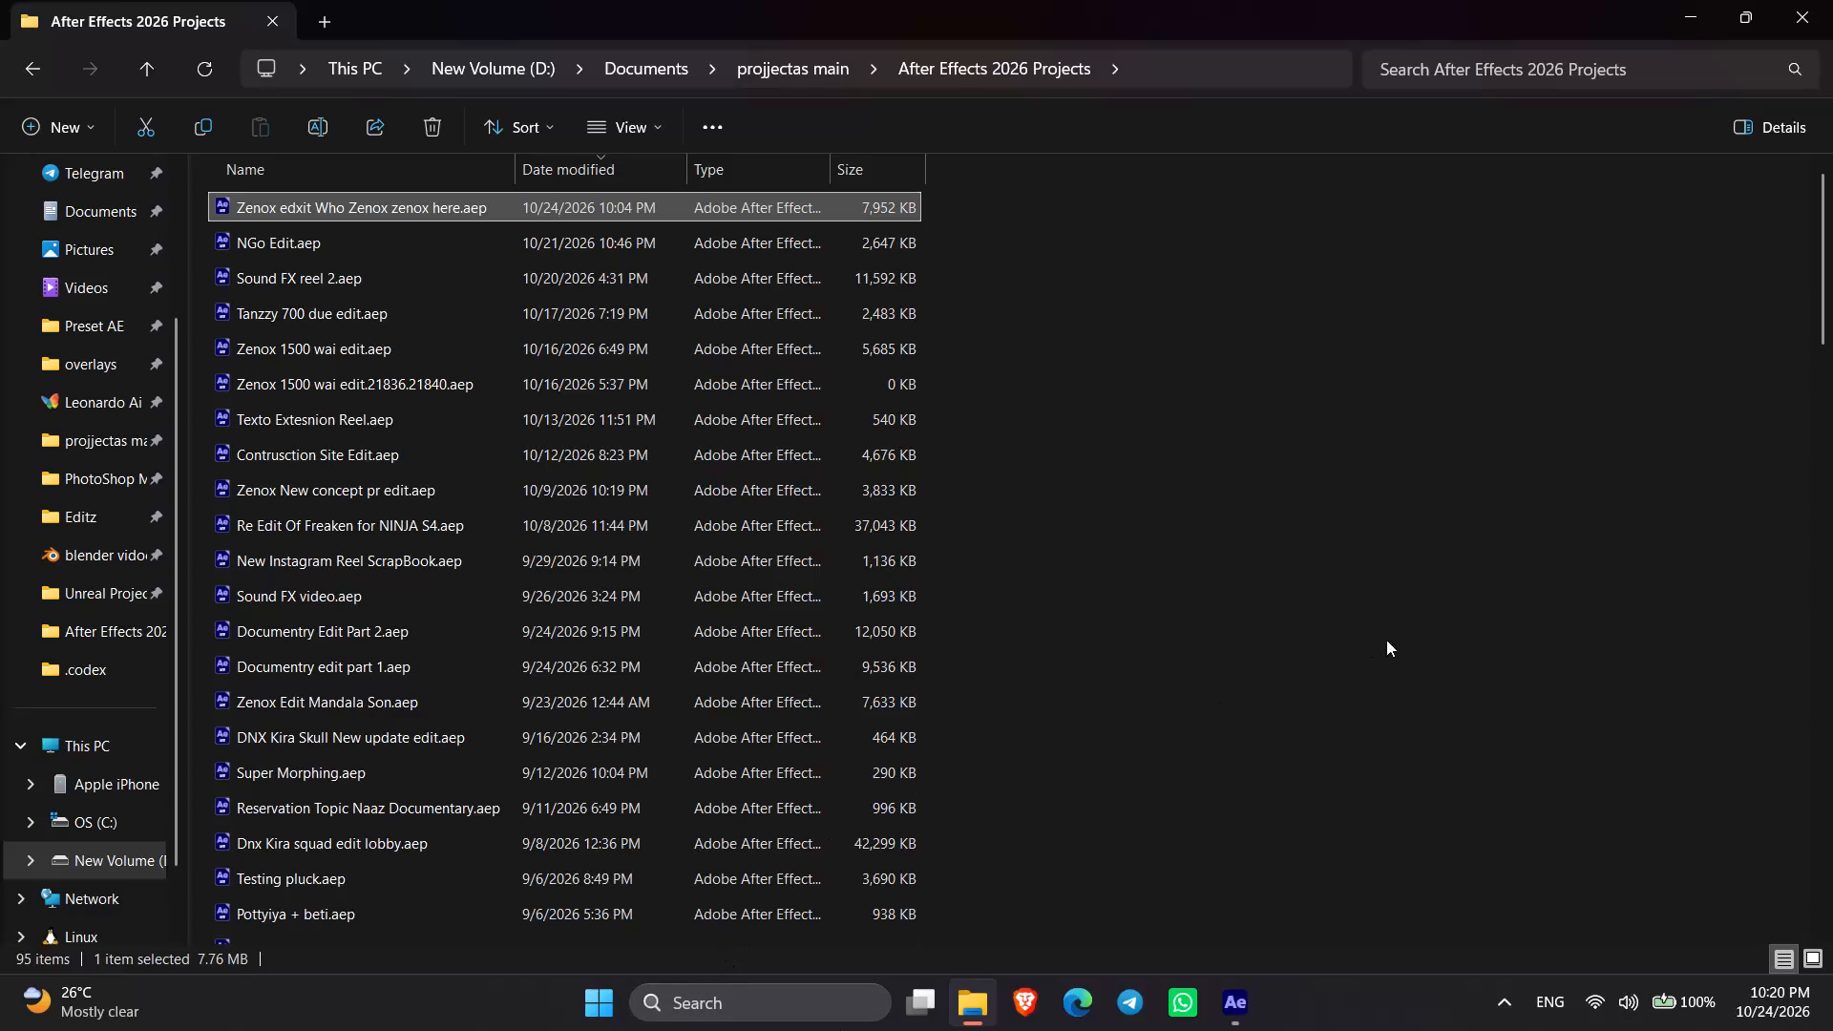
Launch Adobe After Effects 2026 and clear the file selection in the project folder while it loads.
left_click(1233, 992)
left_click(1147, 620)
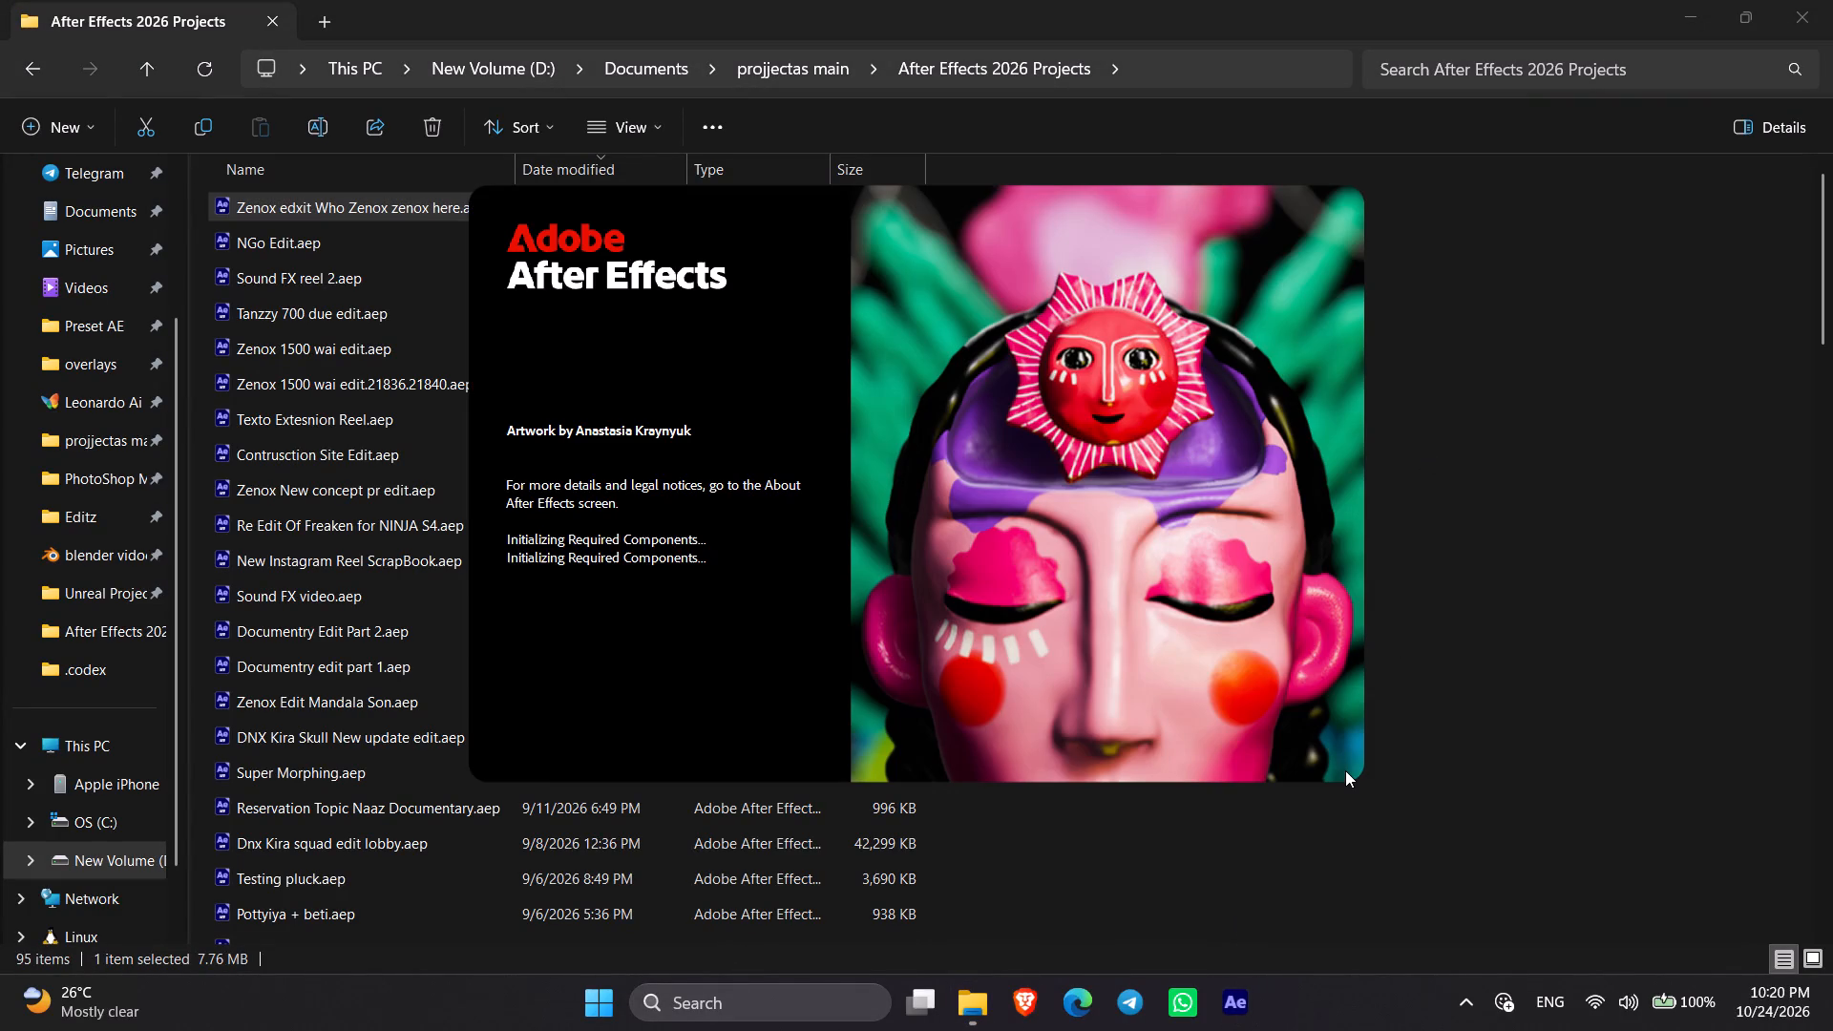
left_click(1466, 756)
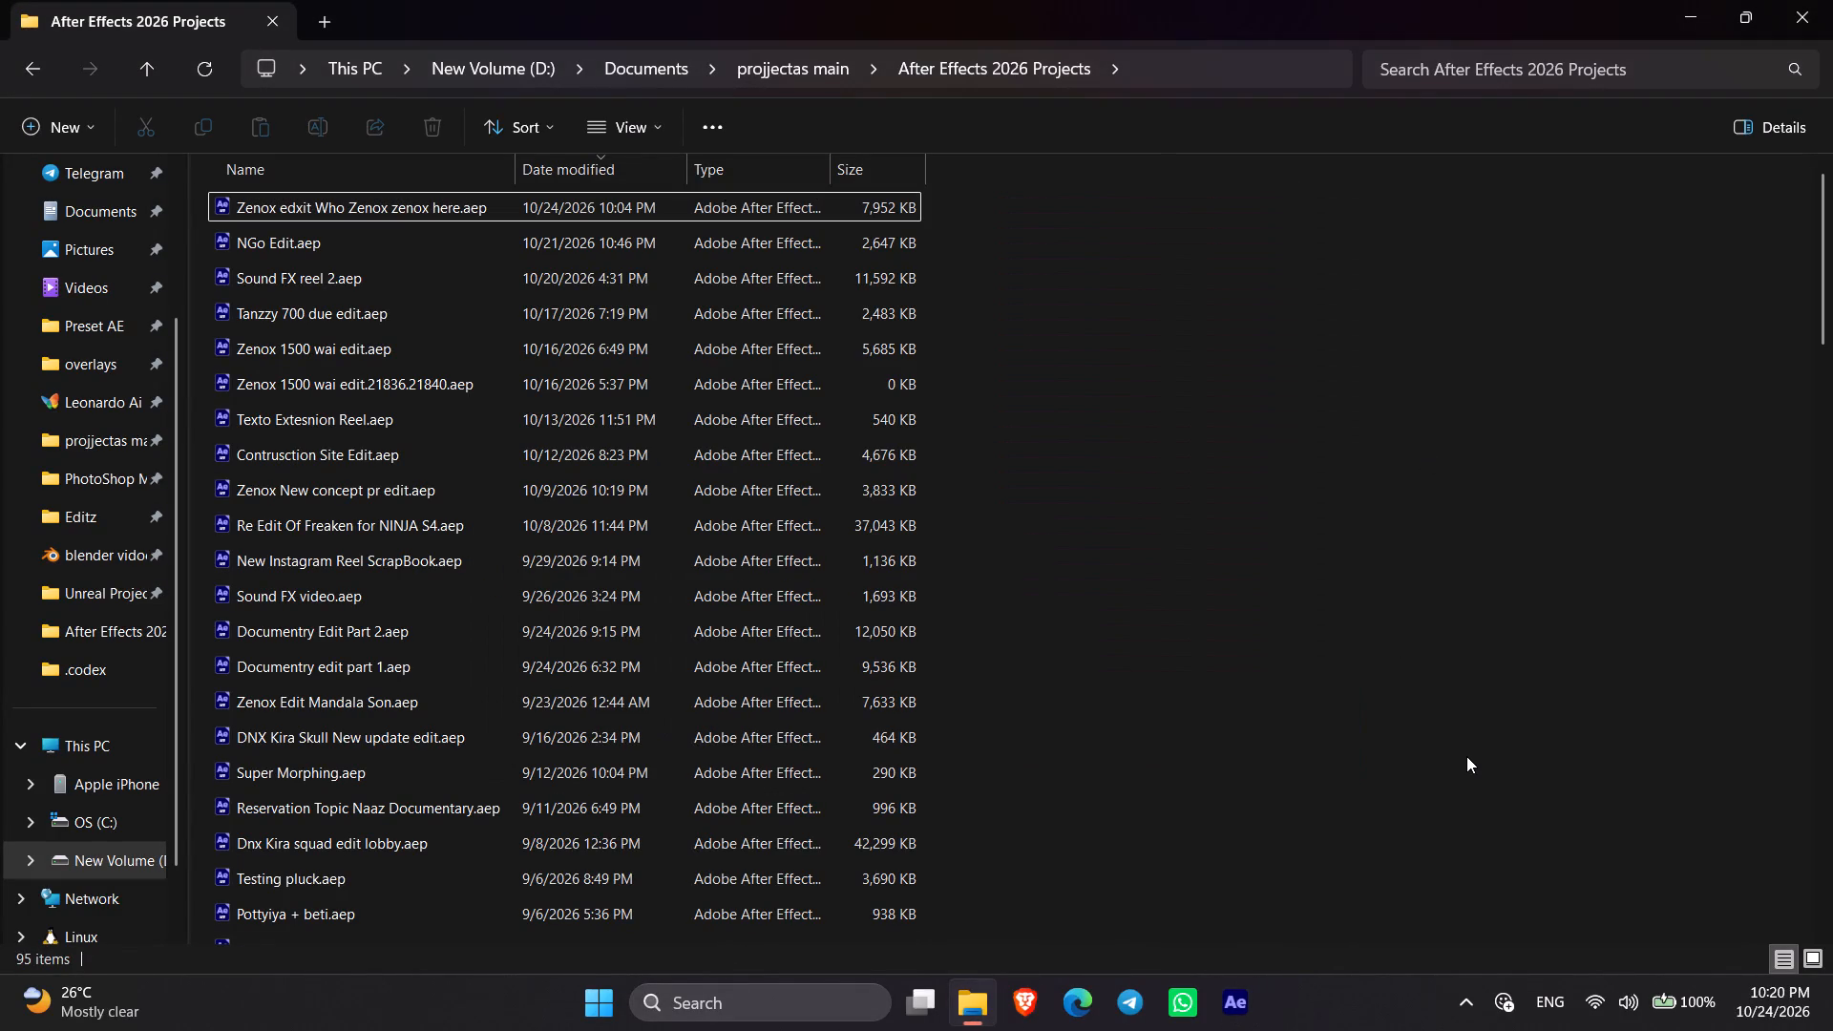
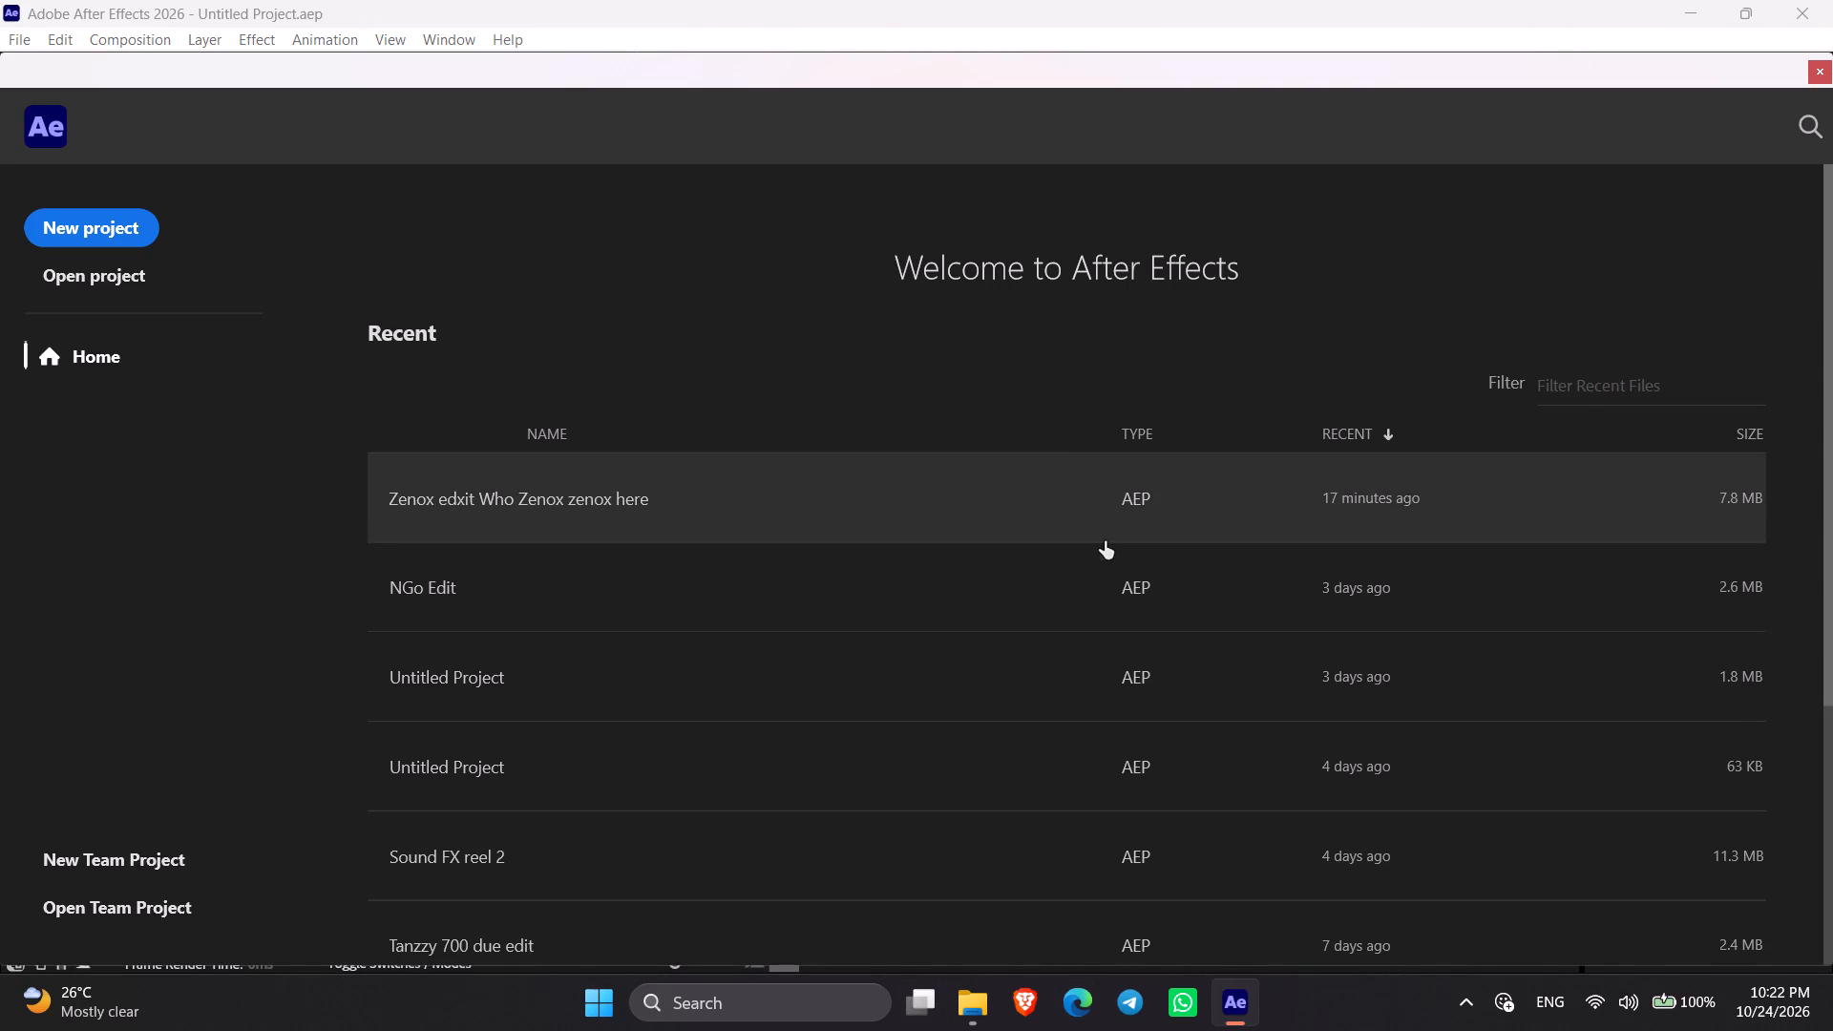
Open the recent project "Zenox edxit Who Zenox zenox here".
left_click(1090, 517)
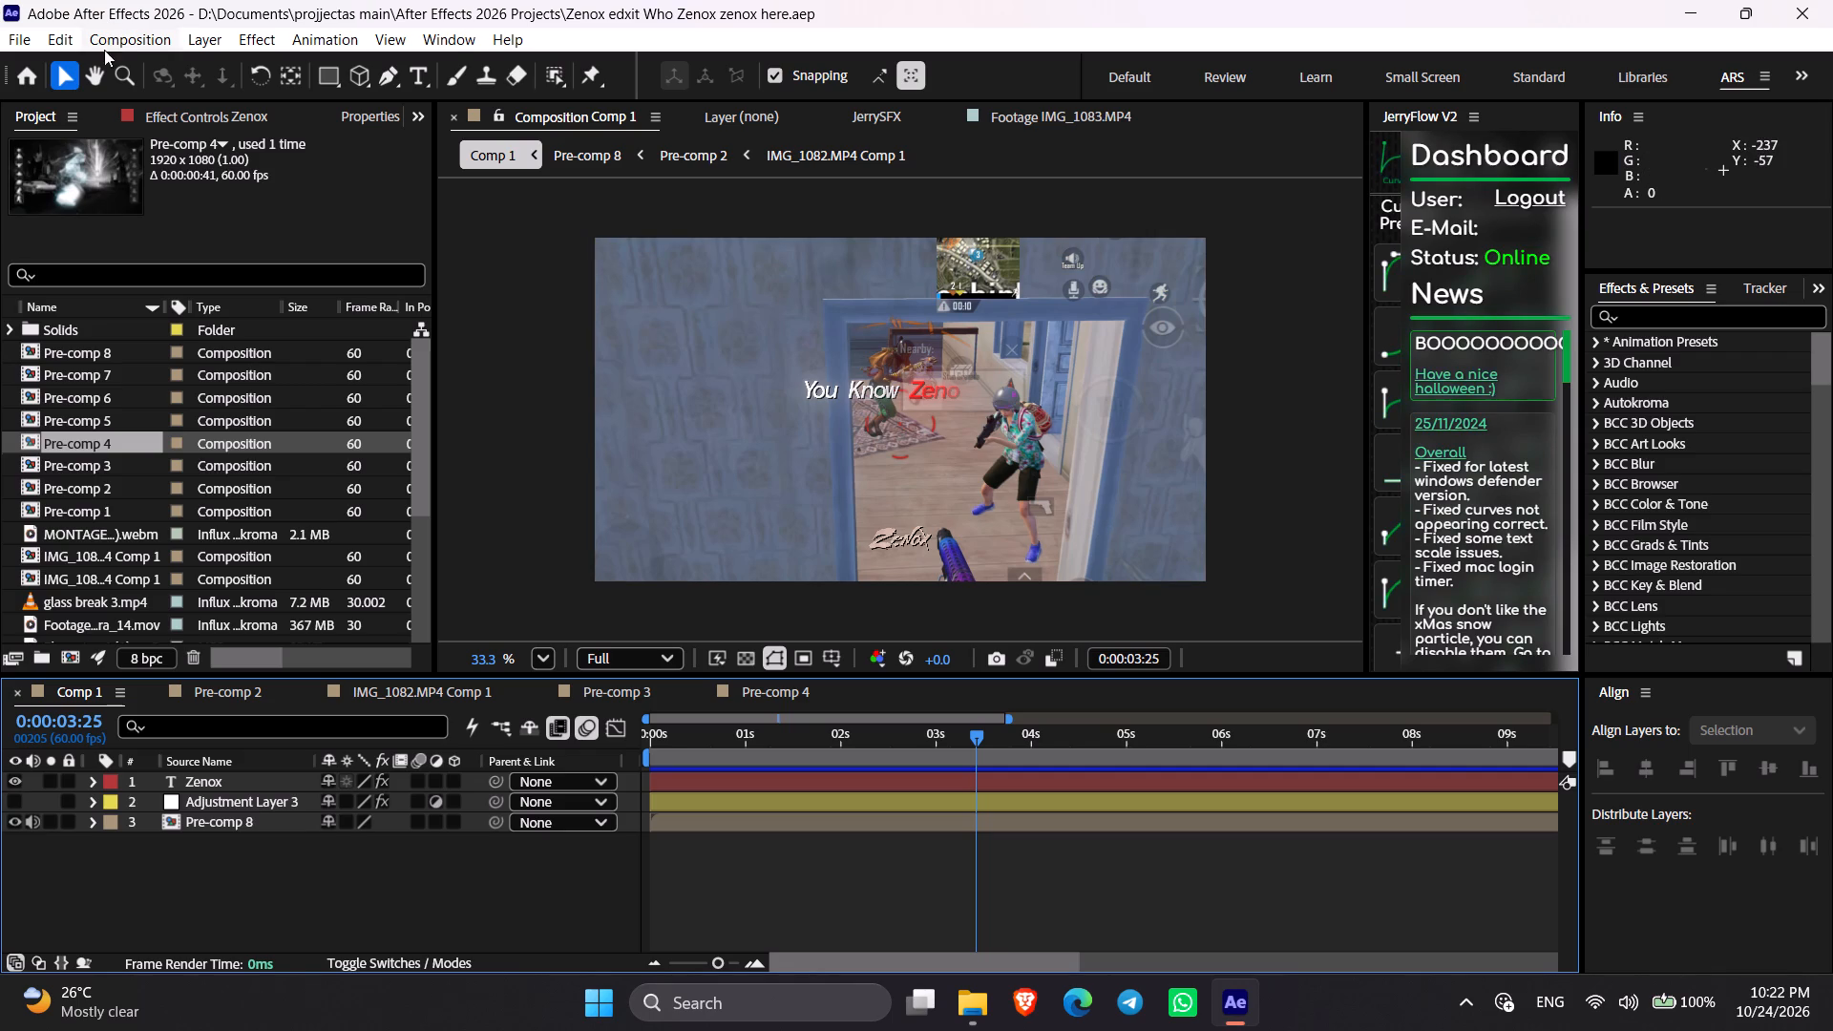
Purge all memory and disk cache.
left_click(64, 46)
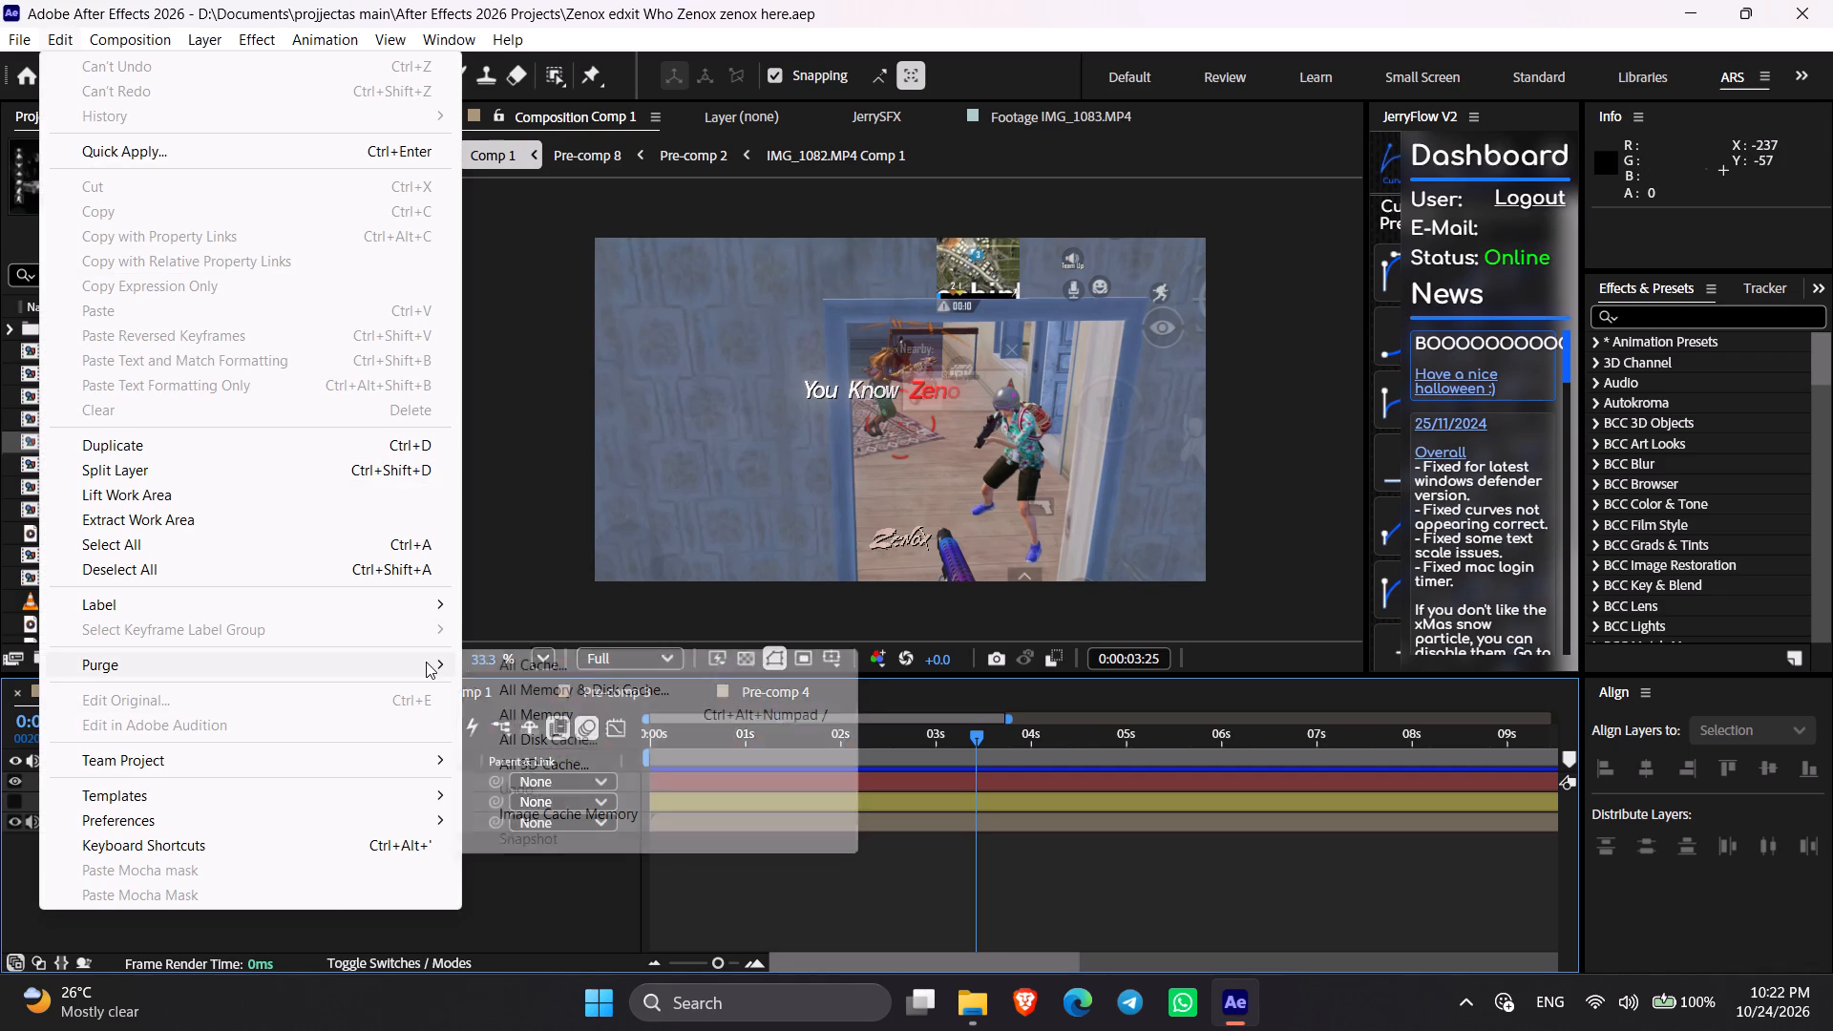
left_click(509, 680)
key("Return")
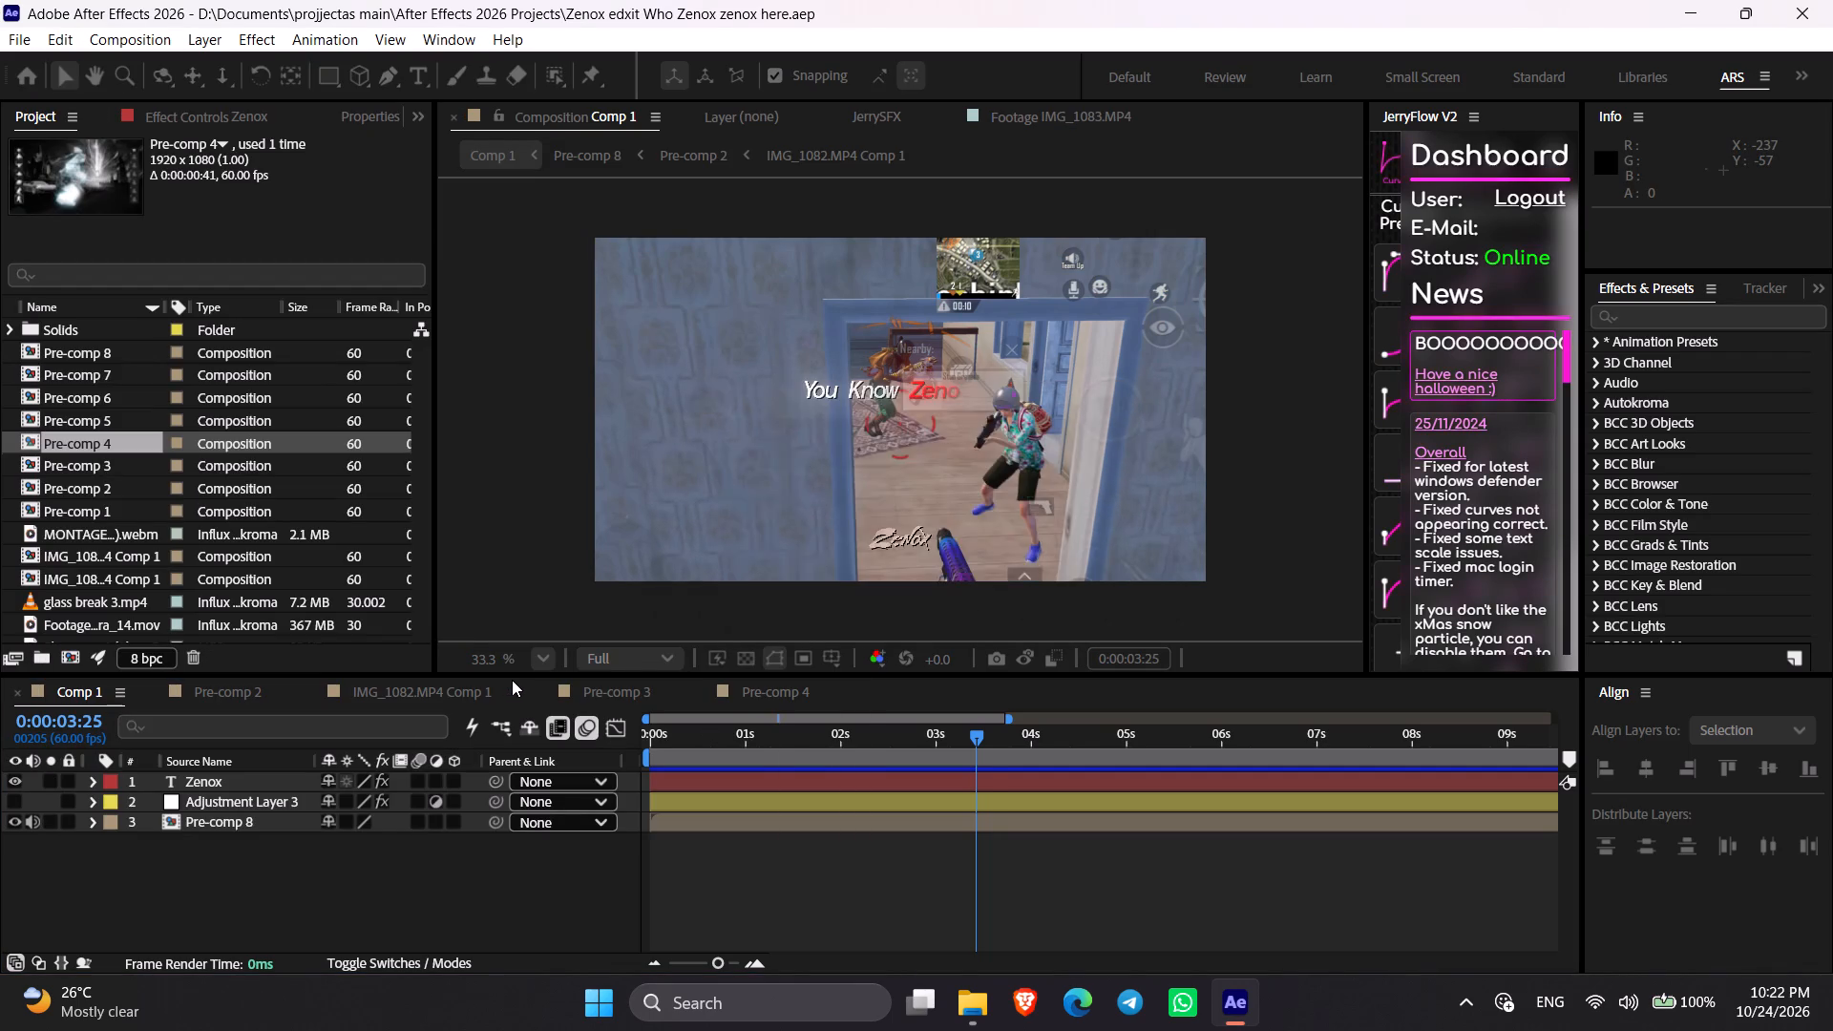
Open the nested composition Pre-comp 8 from its layer in Comp 1.
left_click(1008, 839)
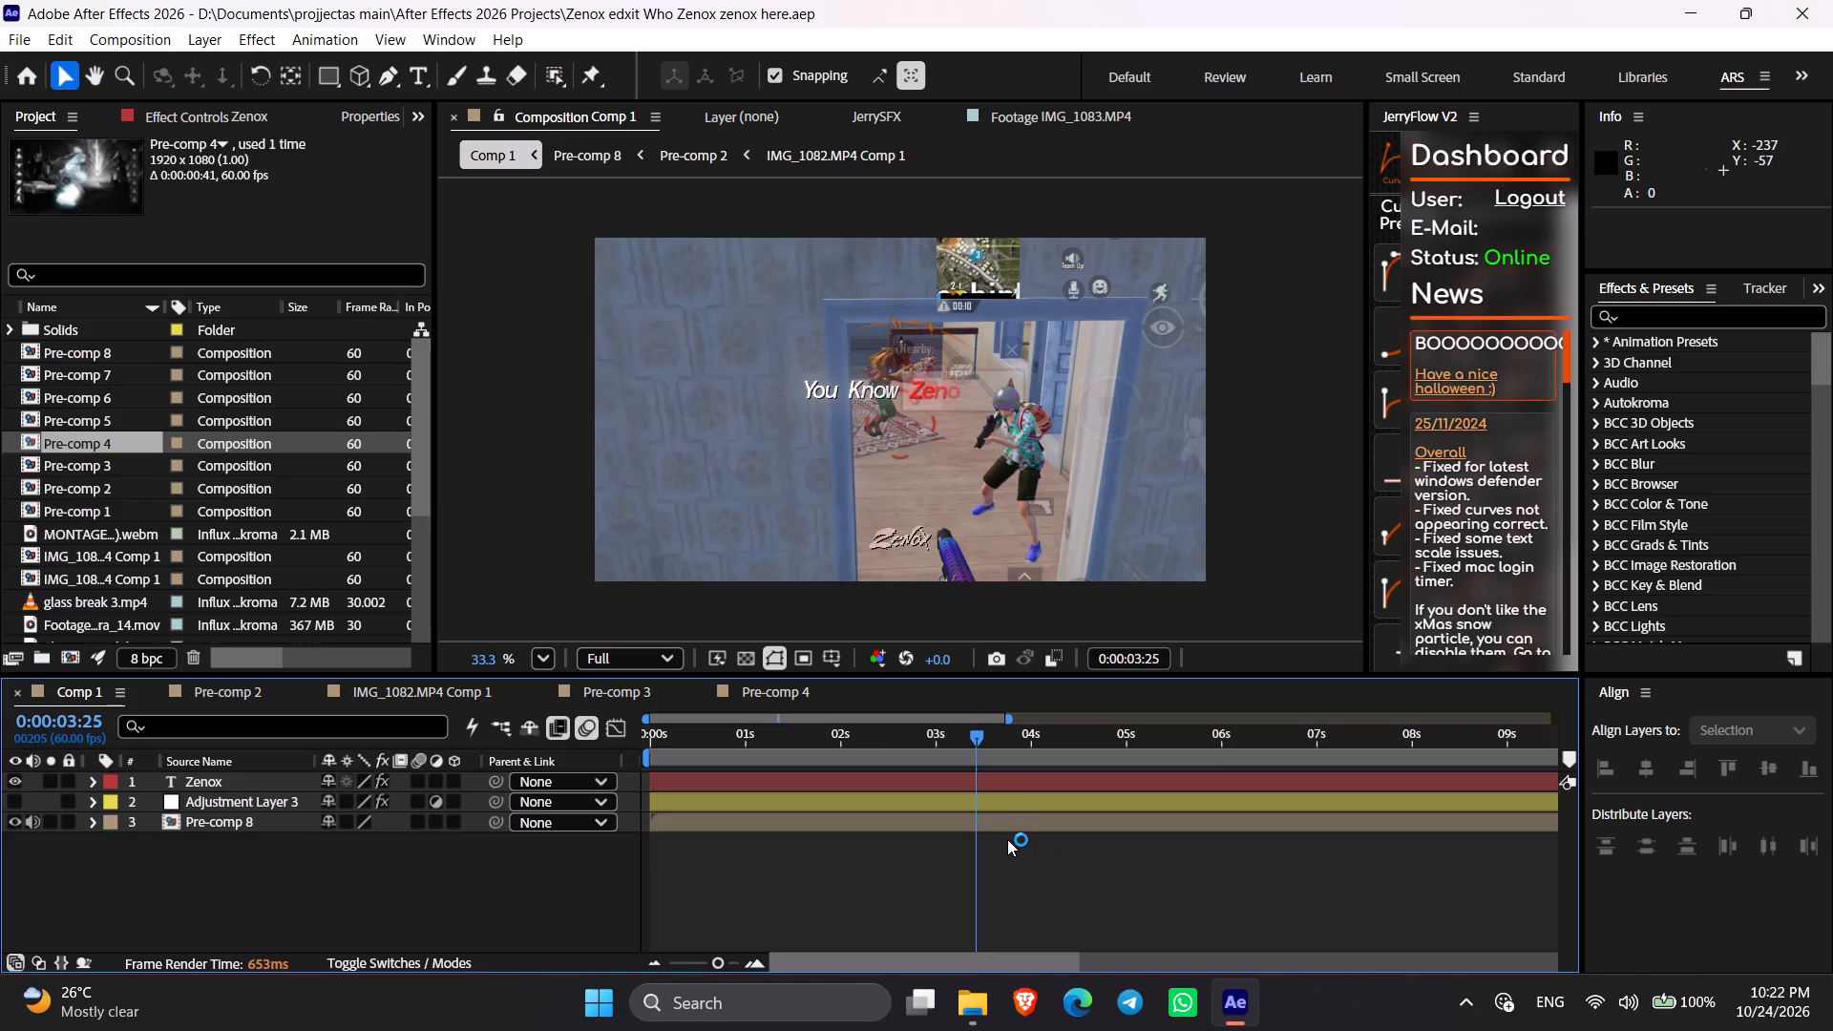
left_click(991, 829)
left_click_drag(1010, 959, 1026, 958)
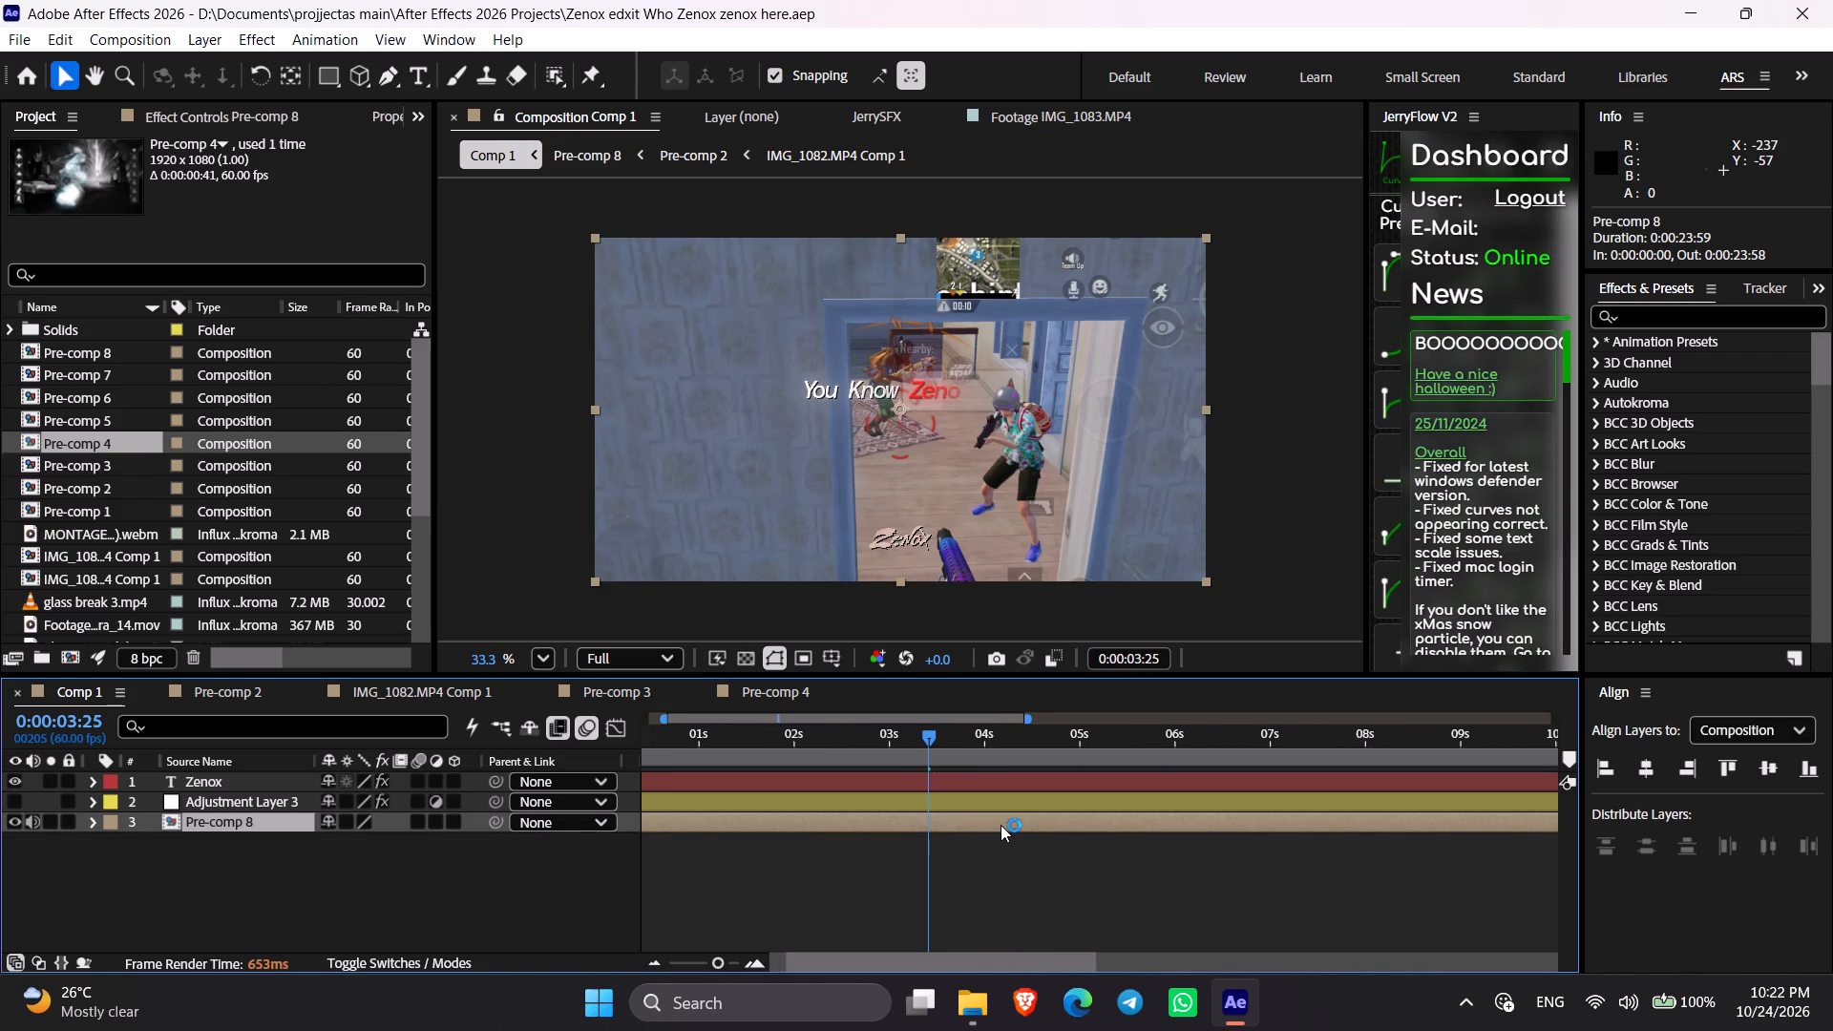
double_click(1001, 825)
Show the Curves presets in JerryFlow V2.
left_click(1394, 155)
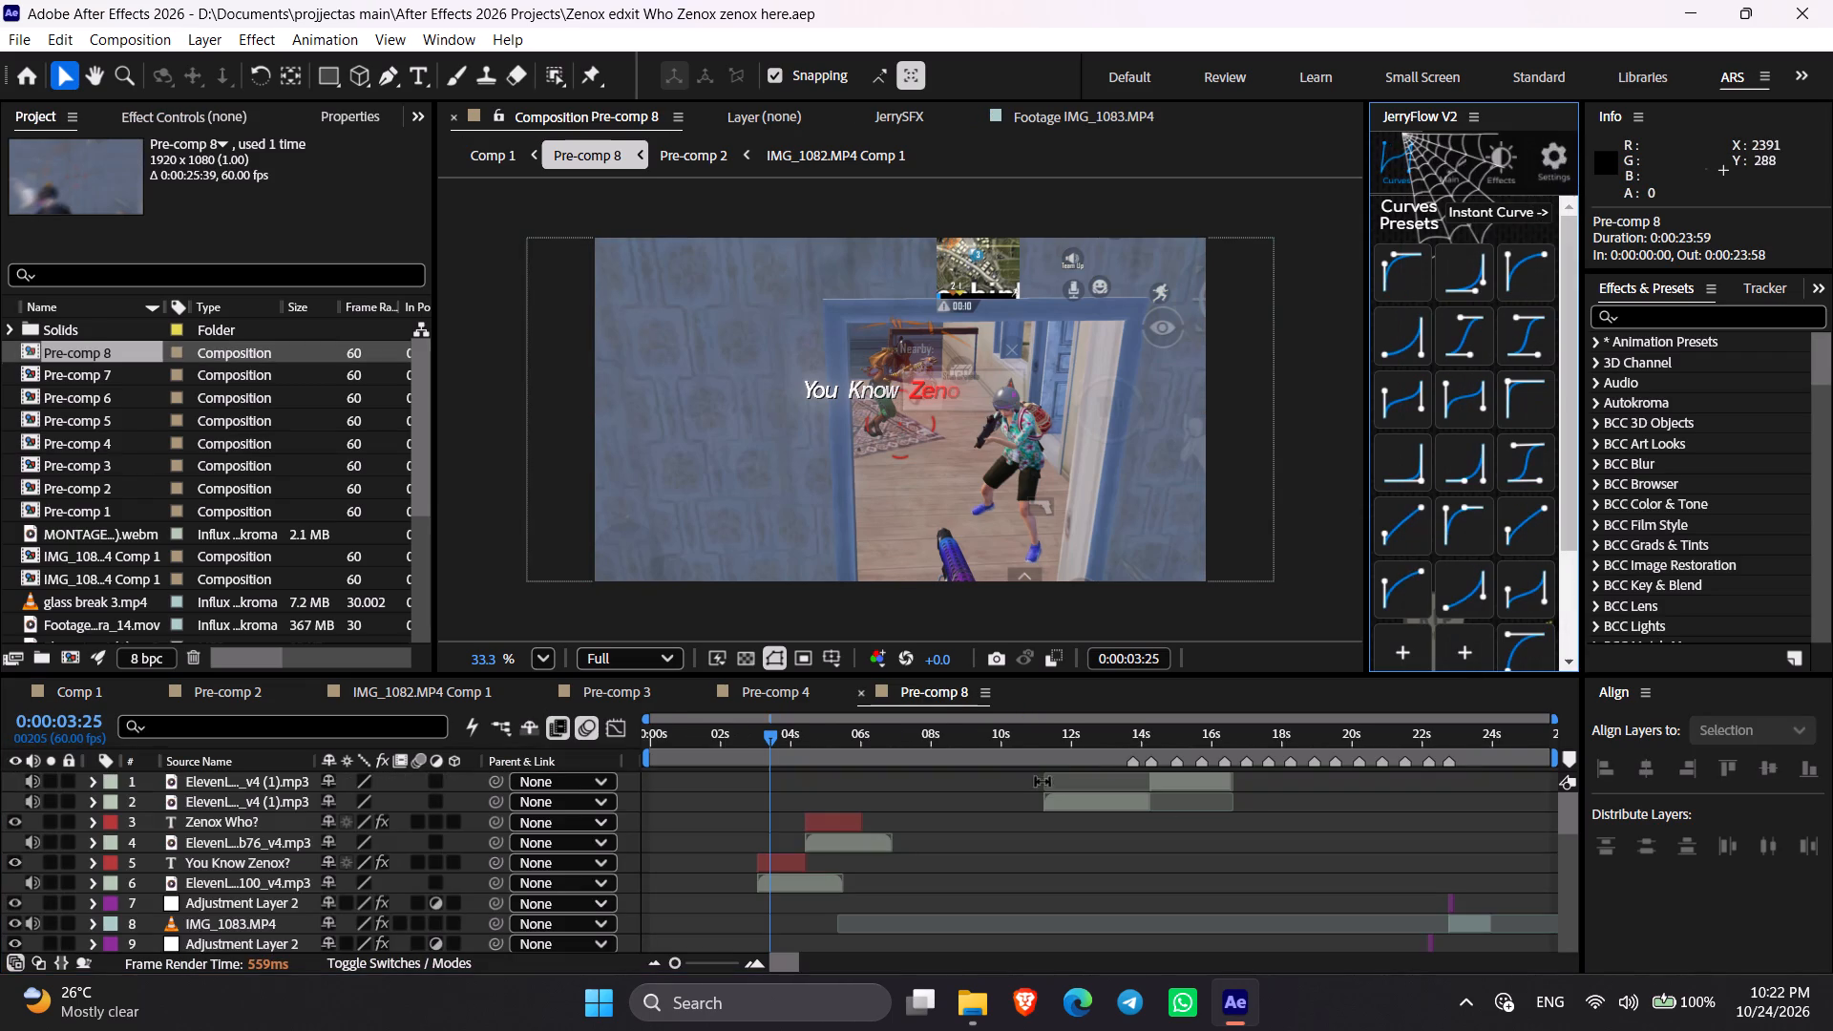
Scrub Pre-comp 8 to 0:00:09:56, checking the frame in Comp 1 as well, and save the project.
left_click_drag(921, 740, 1020, 757)
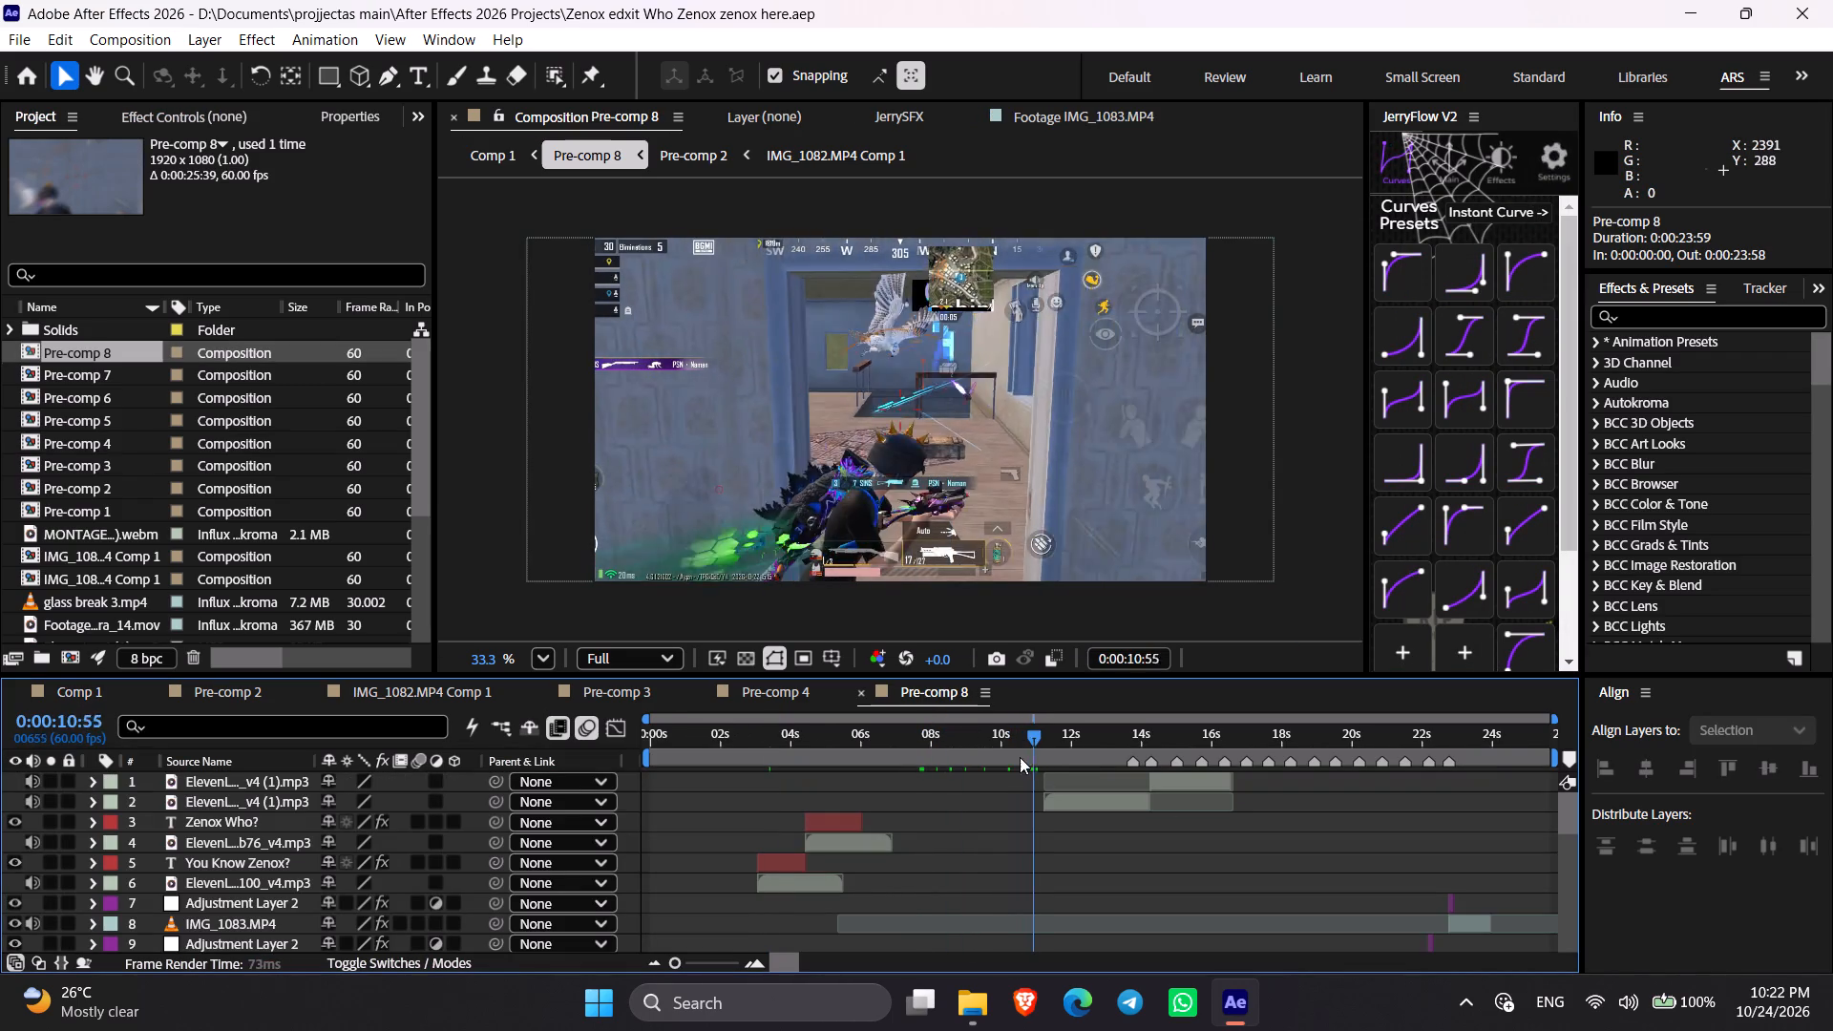
left_click_drag(1020, 757, 998, 753)
left_click(76, 701)
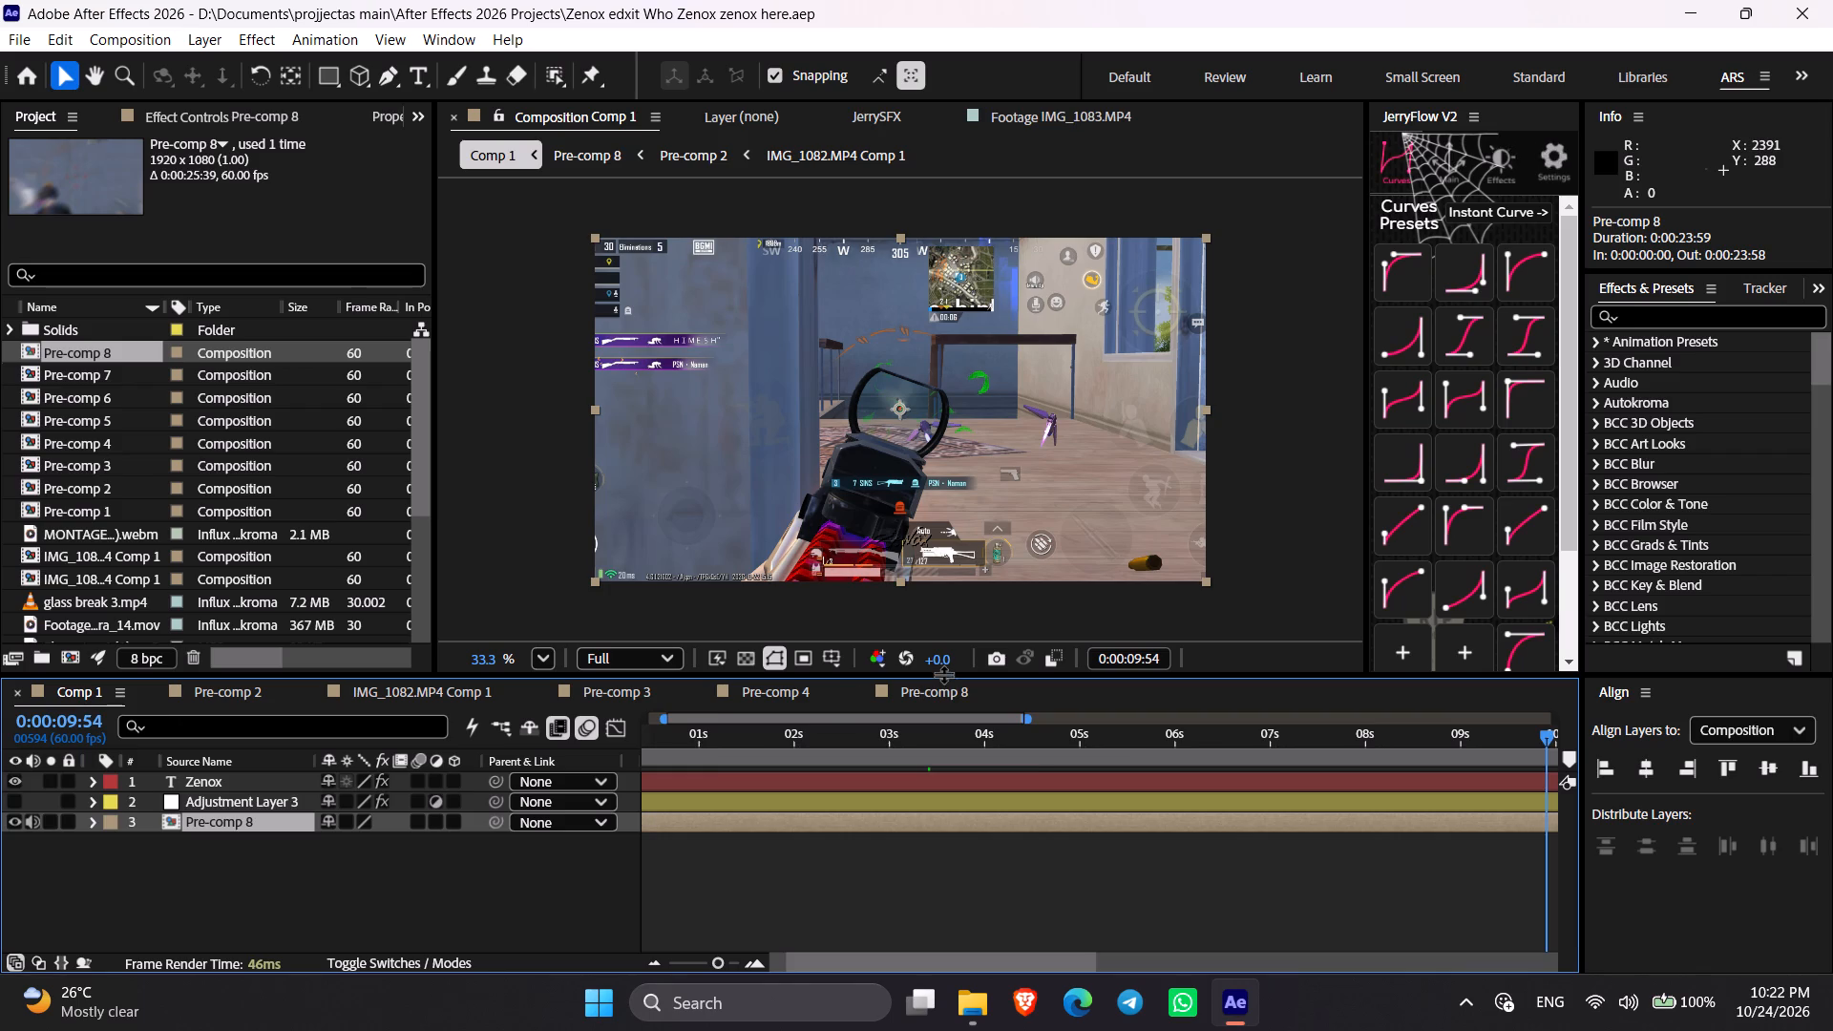
left_click(960, 689)
left_click_drag(968, 745, 999, 753)
key("ctrl+s")
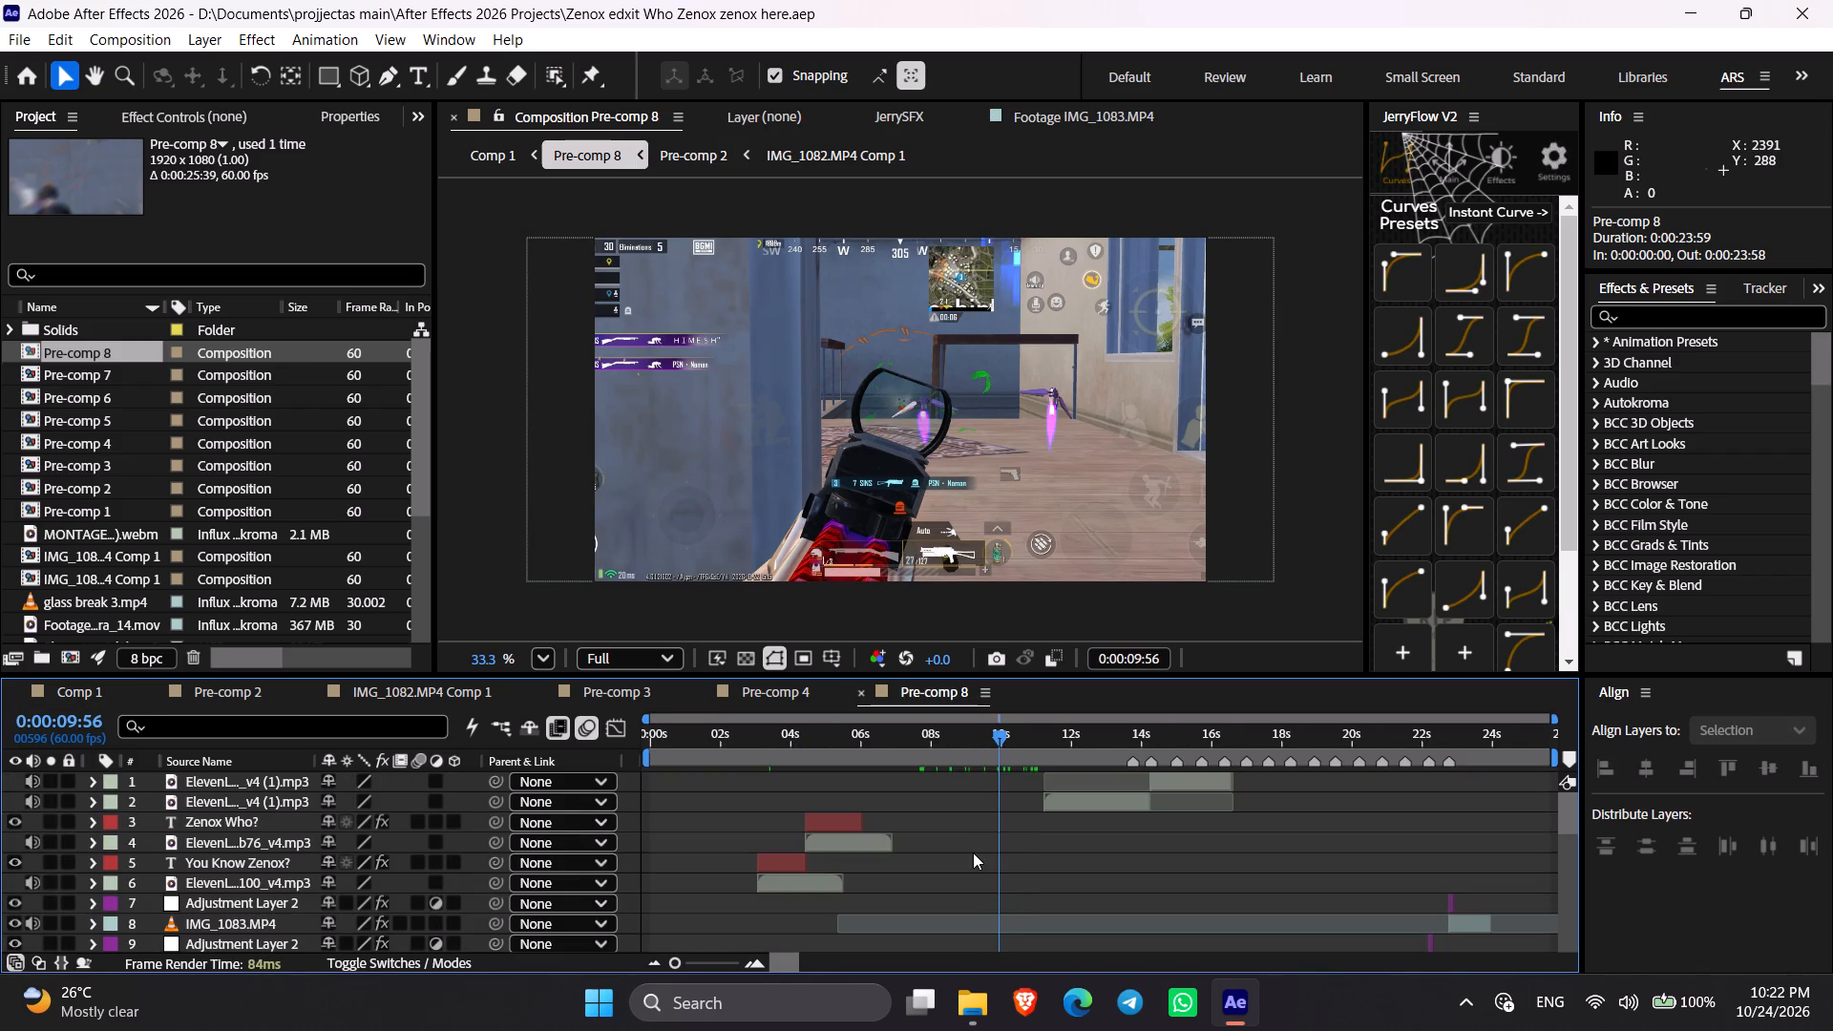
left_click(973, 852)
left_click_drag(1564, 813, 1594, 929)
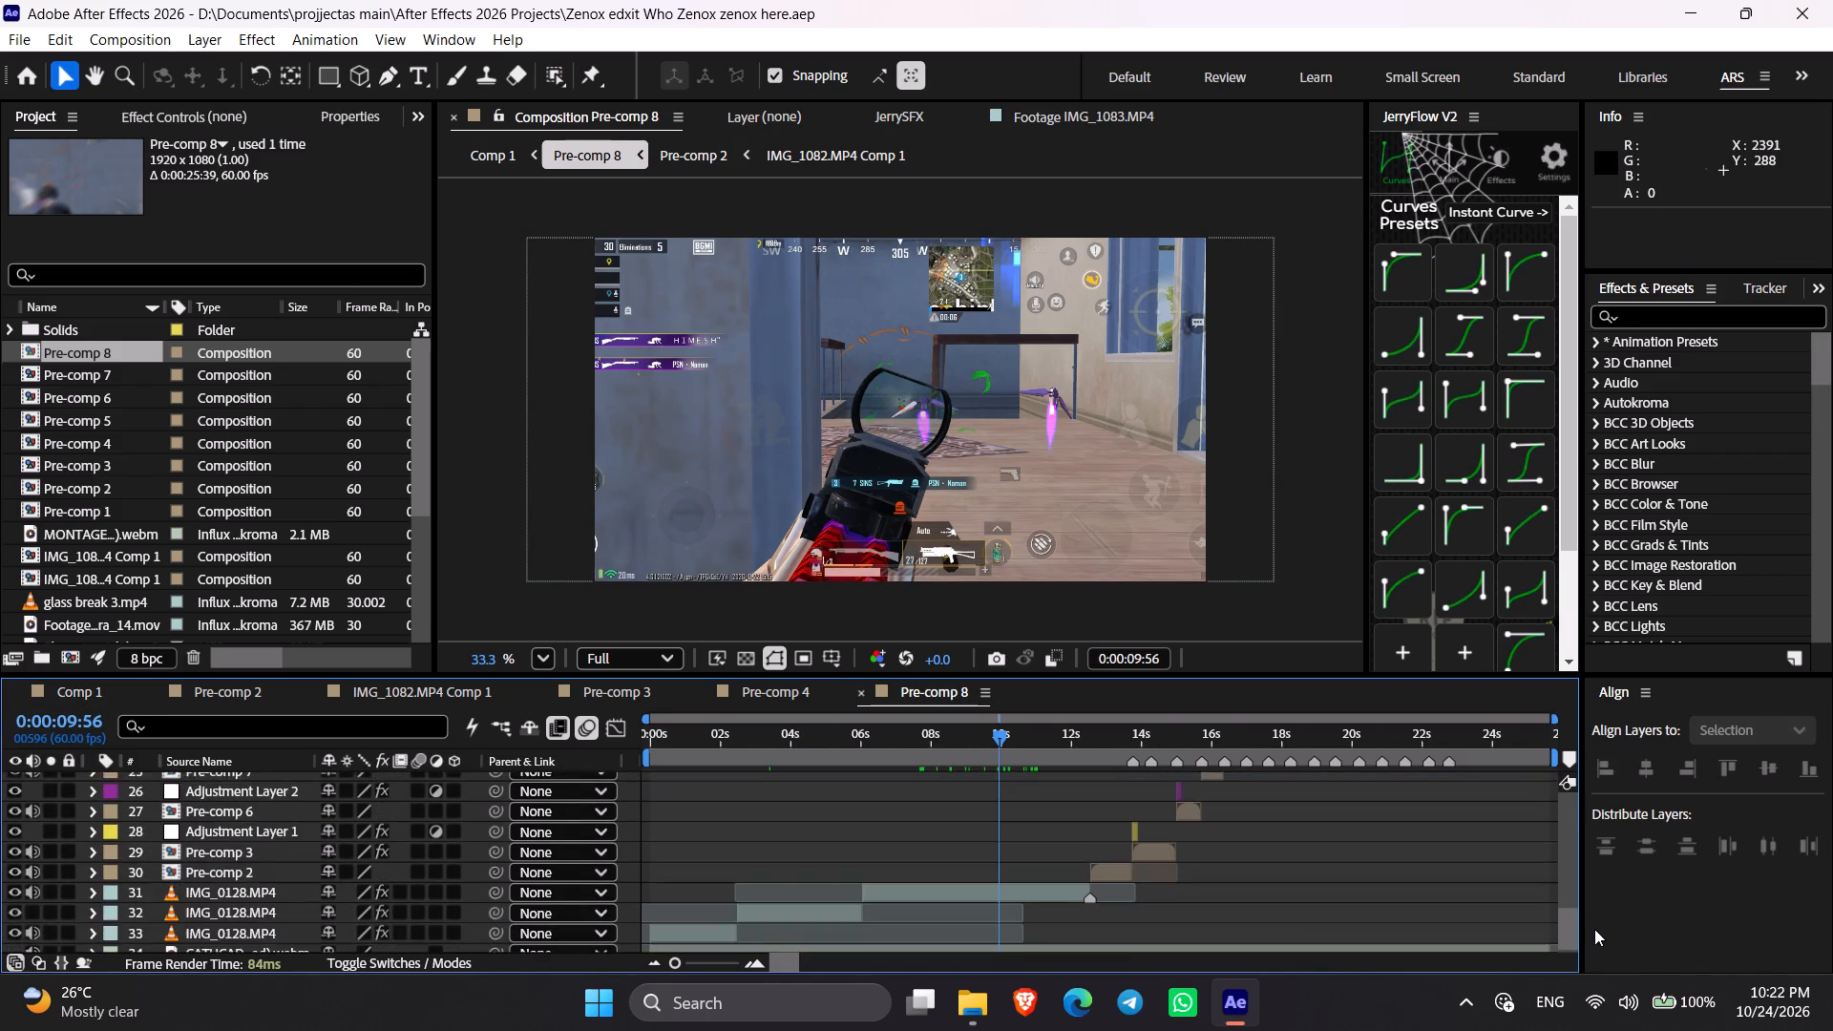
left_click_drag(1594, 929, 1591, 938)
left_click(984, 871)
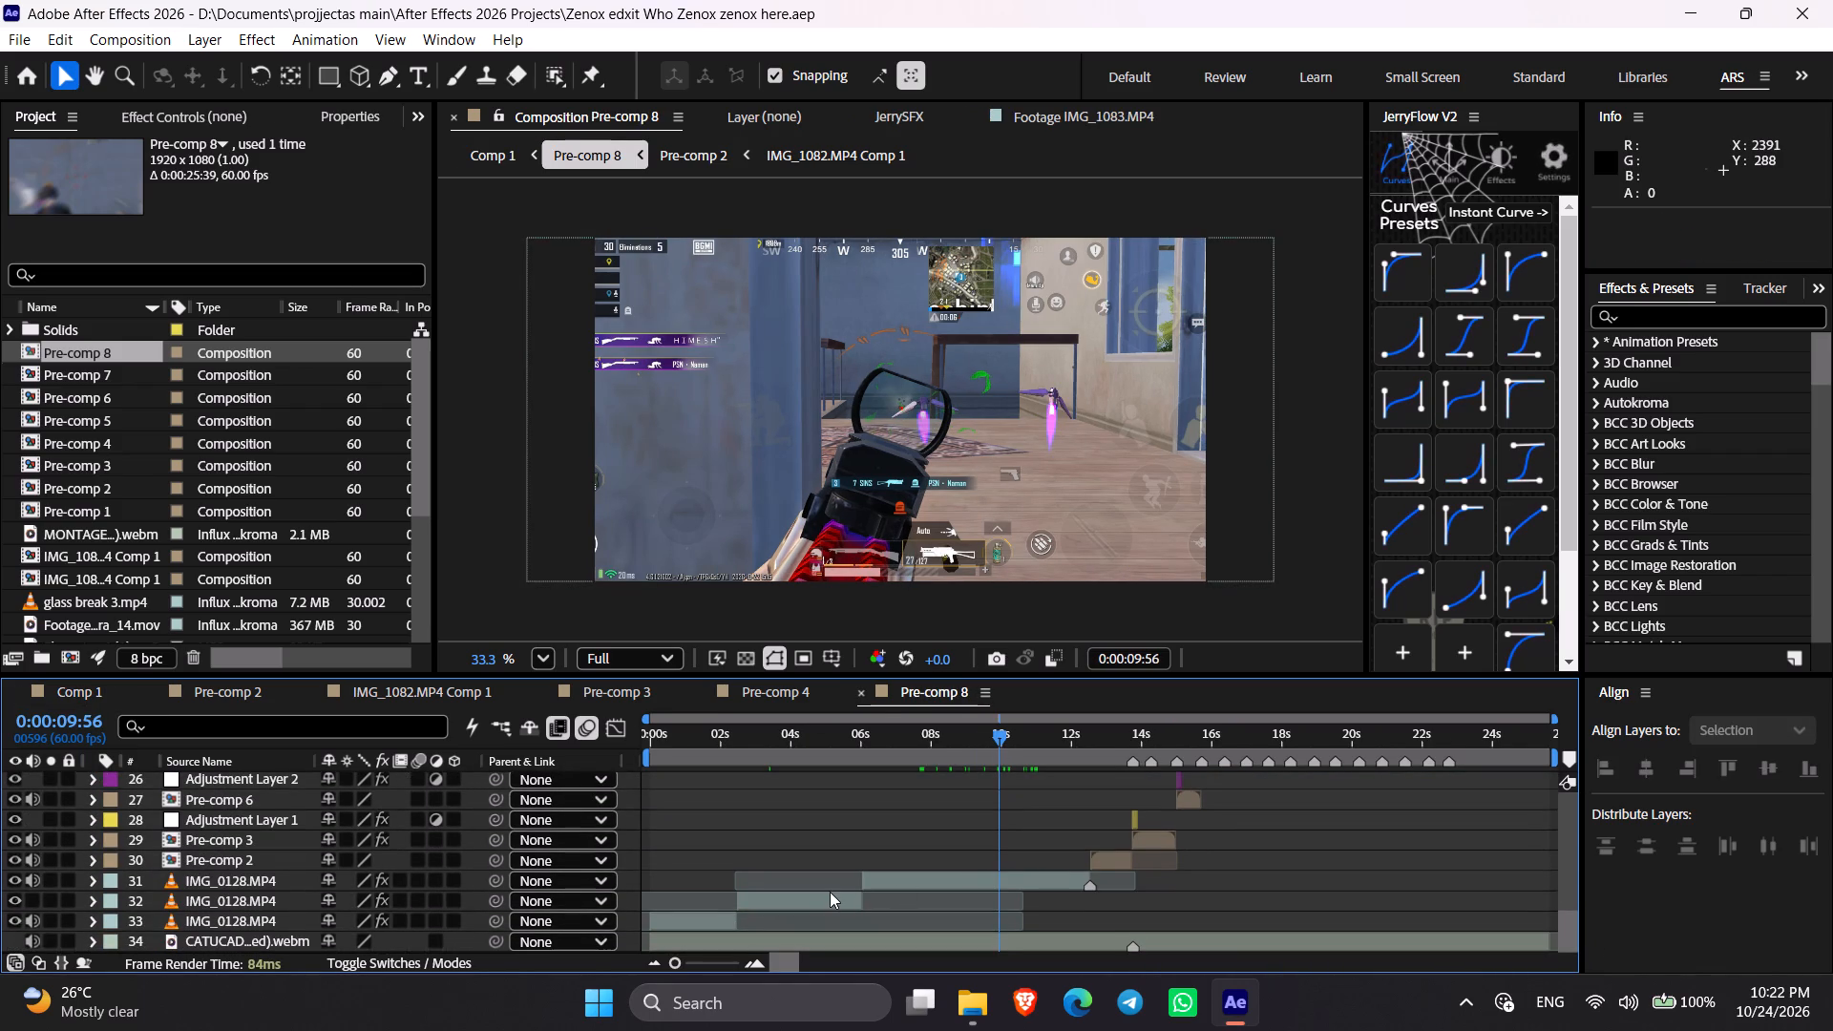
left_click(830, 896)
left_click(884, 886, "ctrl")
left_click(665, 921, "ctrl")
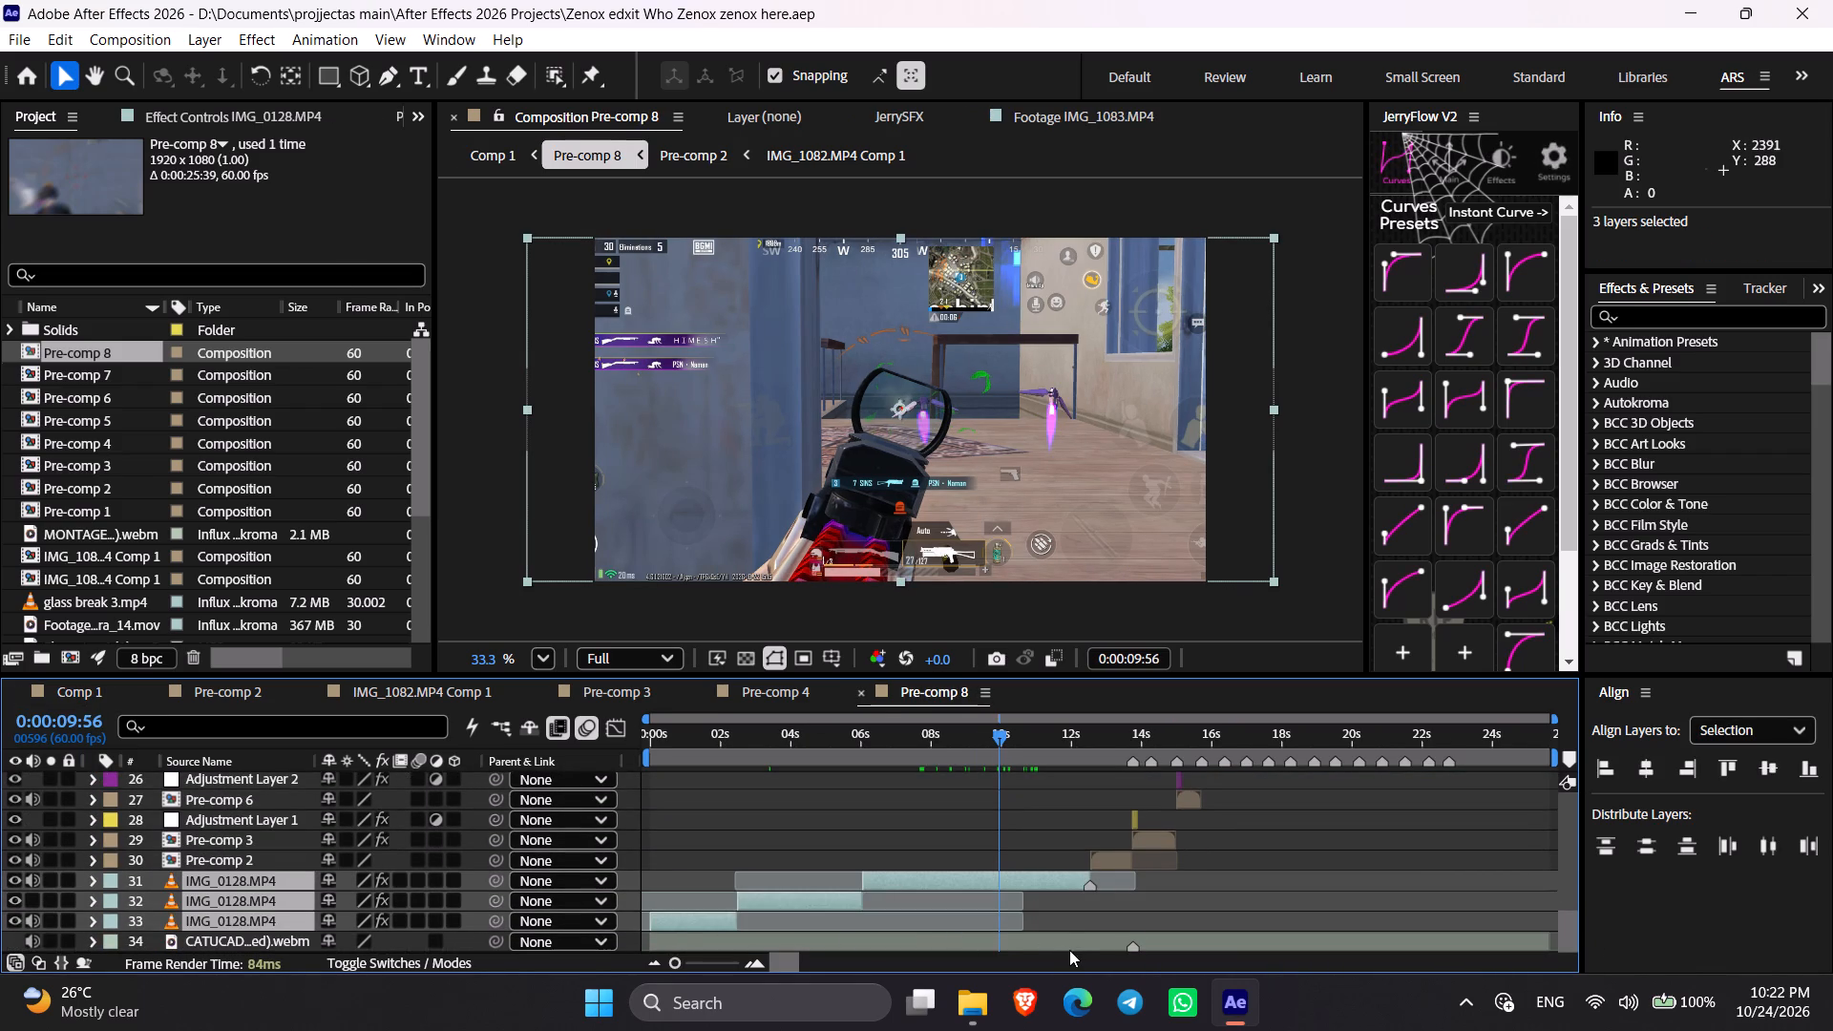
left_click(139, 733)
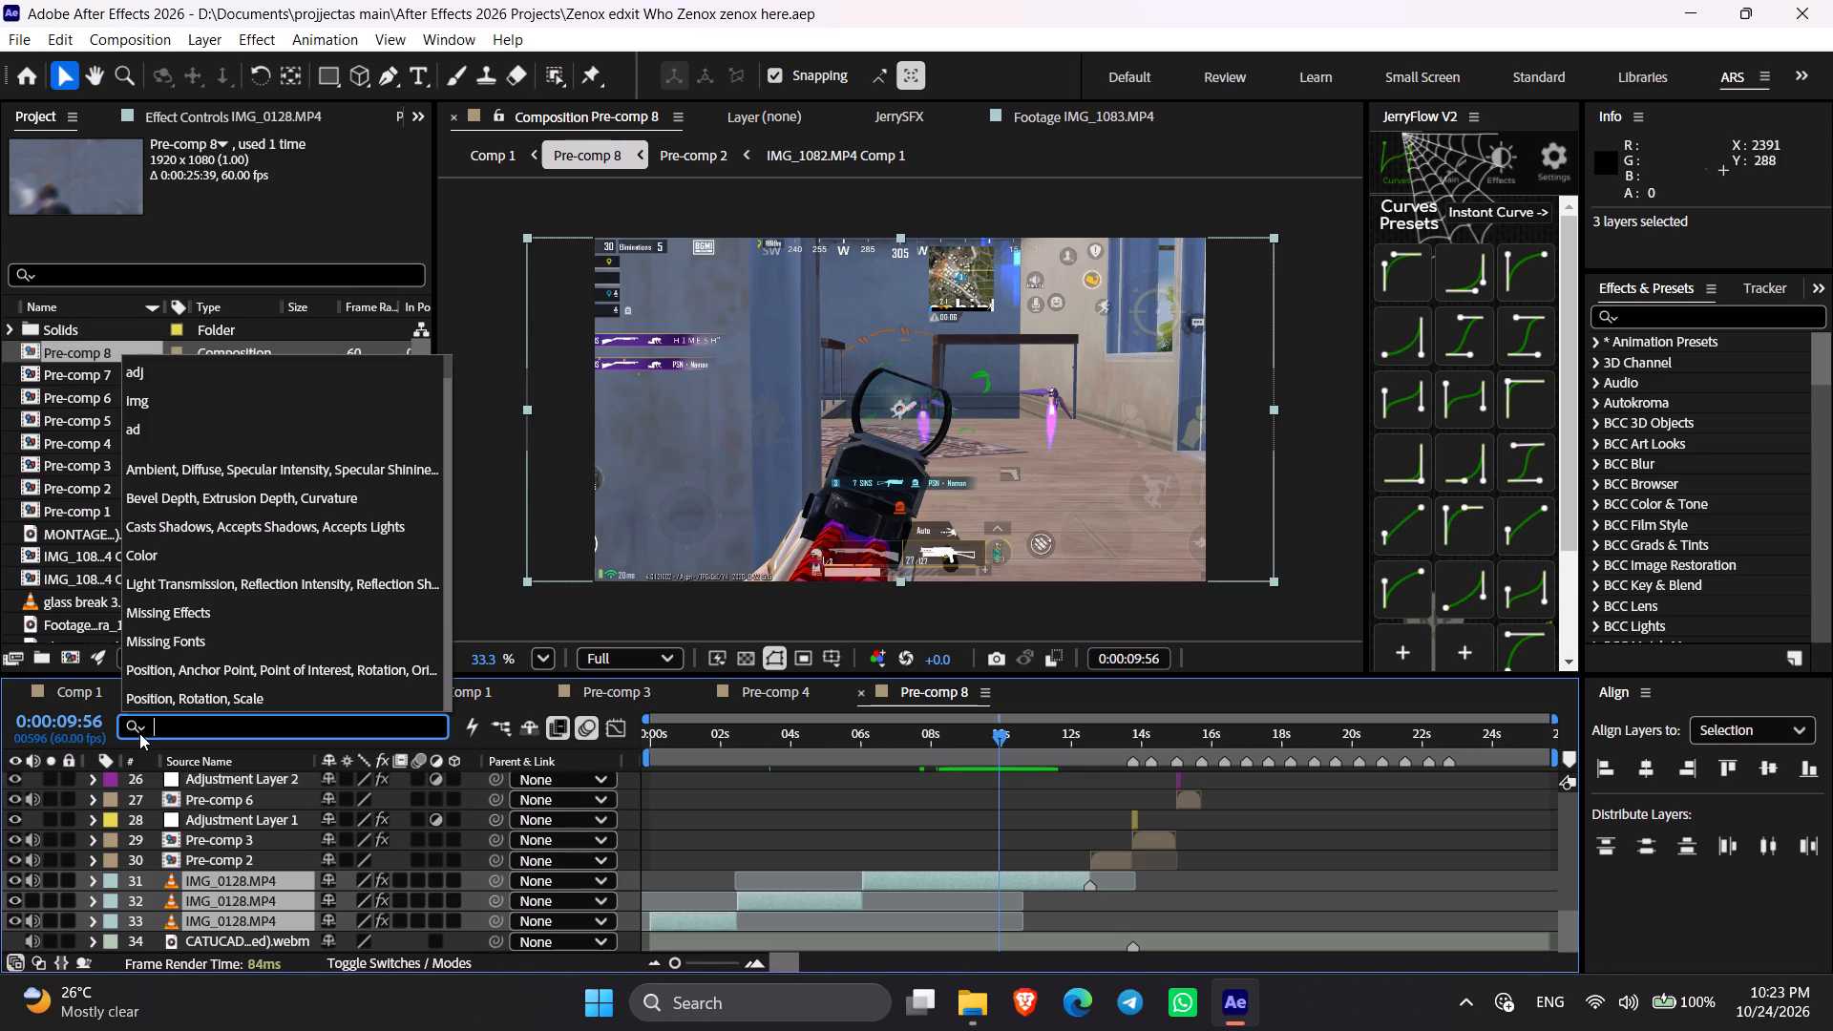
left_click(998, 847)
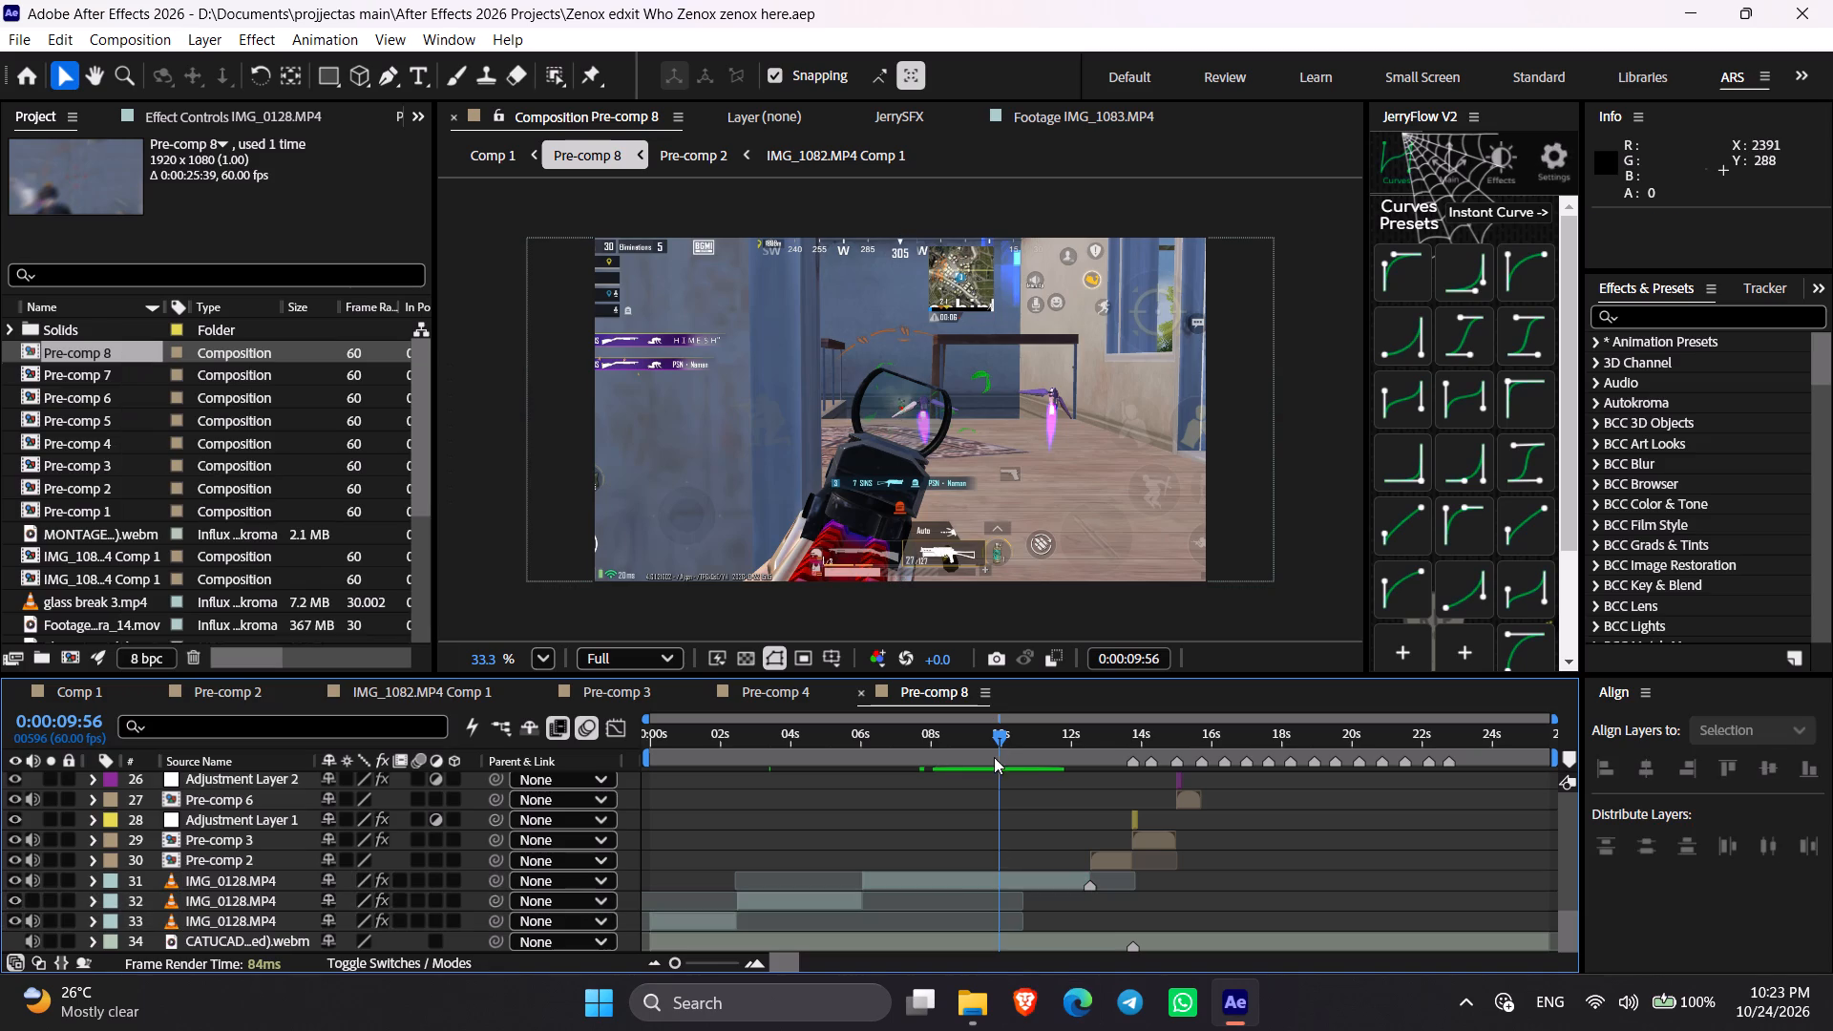
Pre-compose all raw clip layers of Pre-comp 8 (IMG_0128, IMG_1082, IMG_0098 and IMG_1083) individually with Hyper Speed V2's Pre-Comp function.
left_click_drag(994, 757, 967, 757)
left_click(971, 876)
left_click(719, 919, "shift")
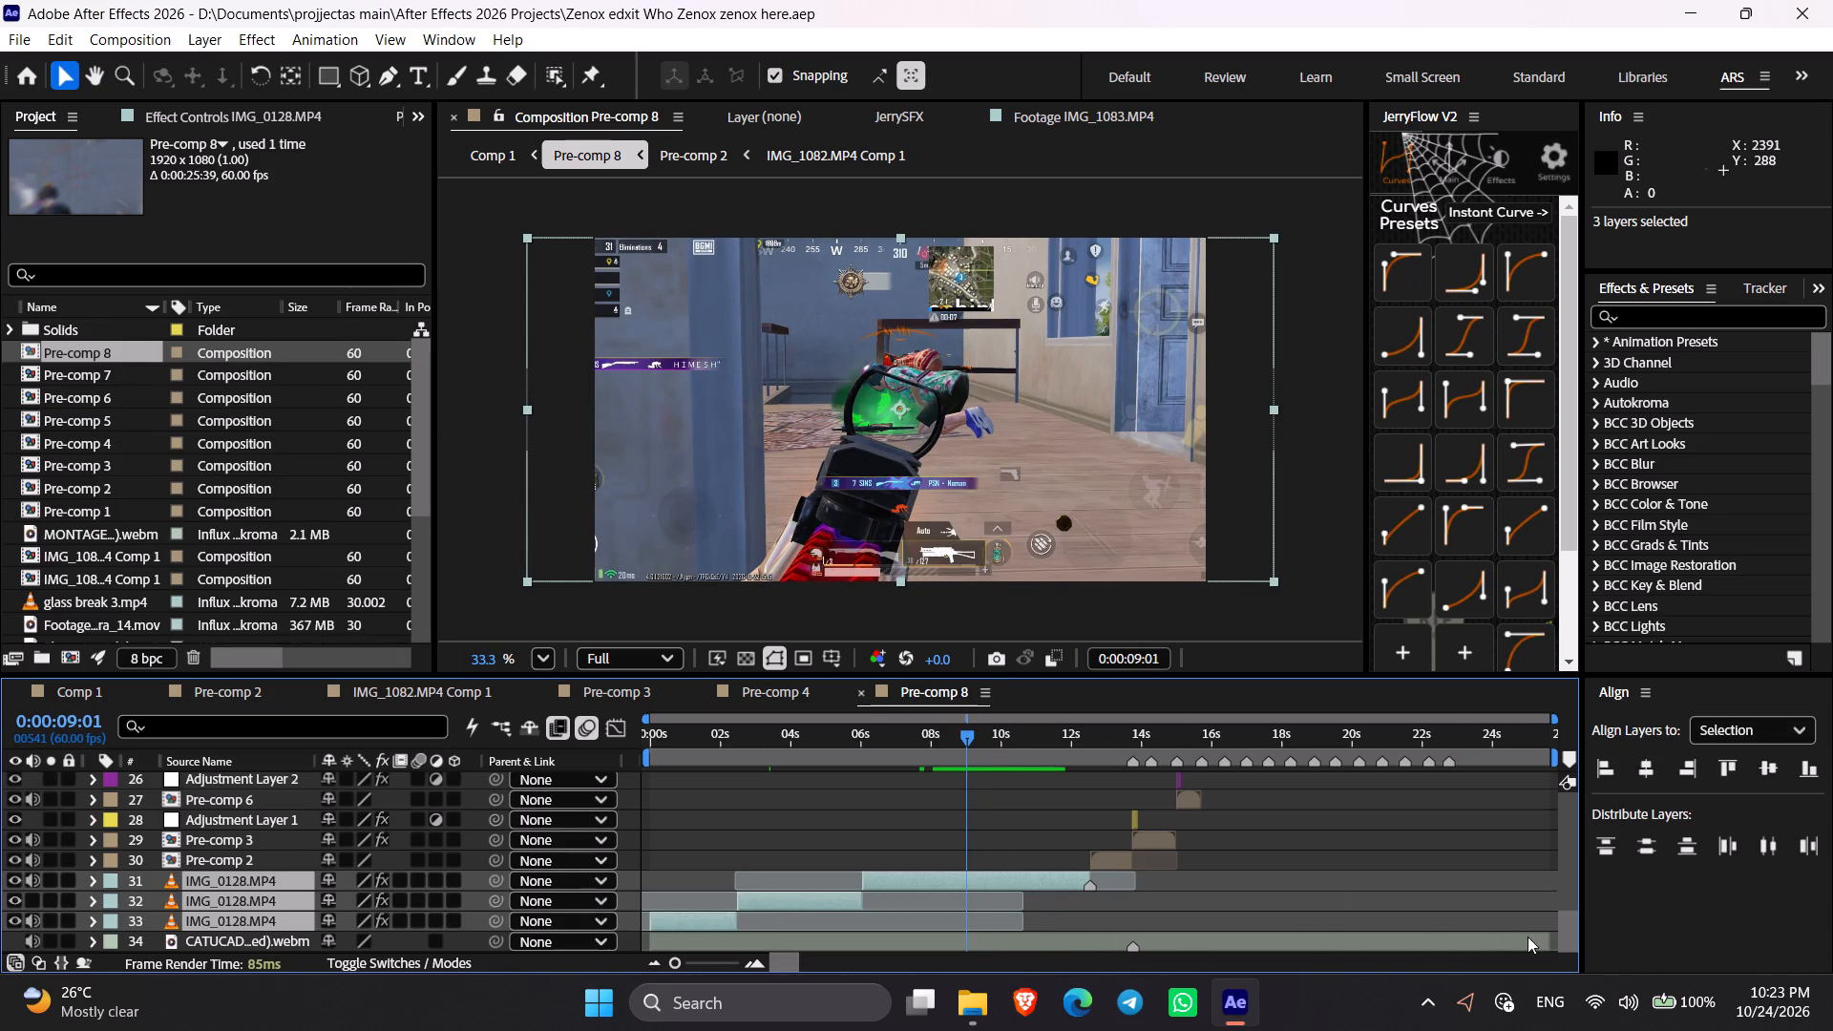
left_click_drag(780, 961, 801, 962)
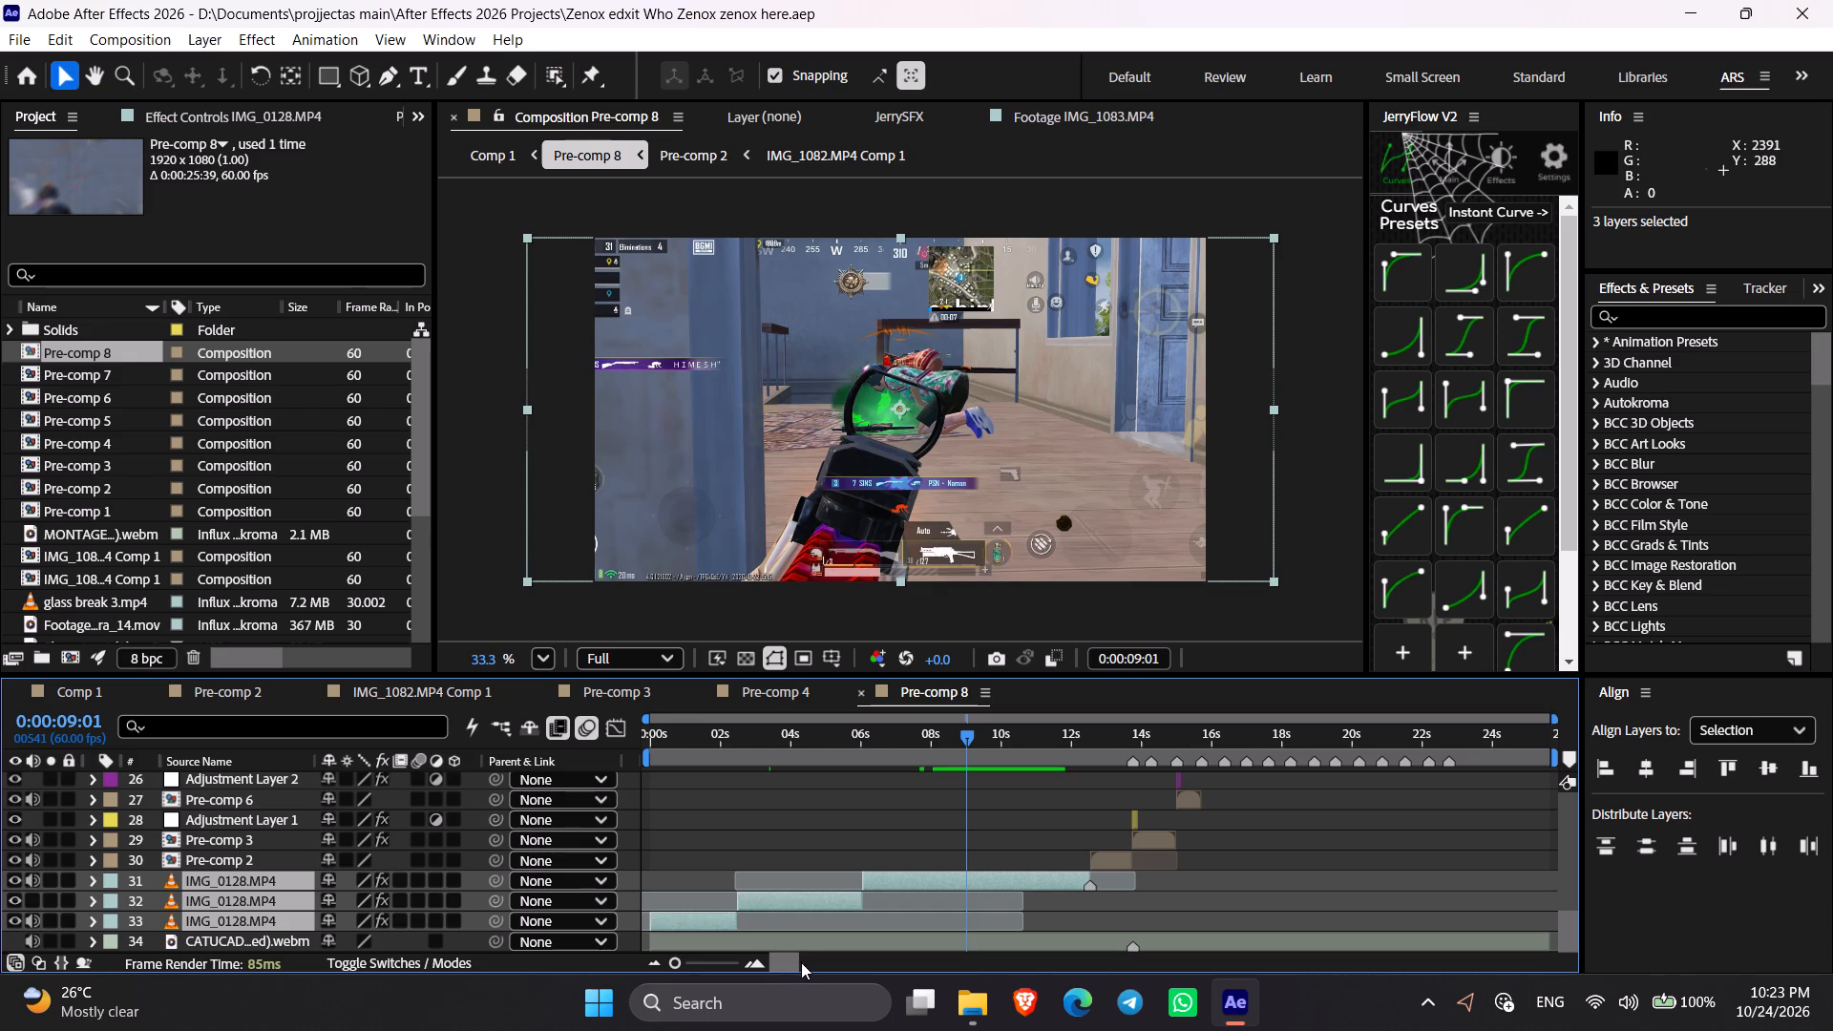
left_click_drag(784, 962, 798, 962)
left_click_drag(1571, 922, 1551, 873)
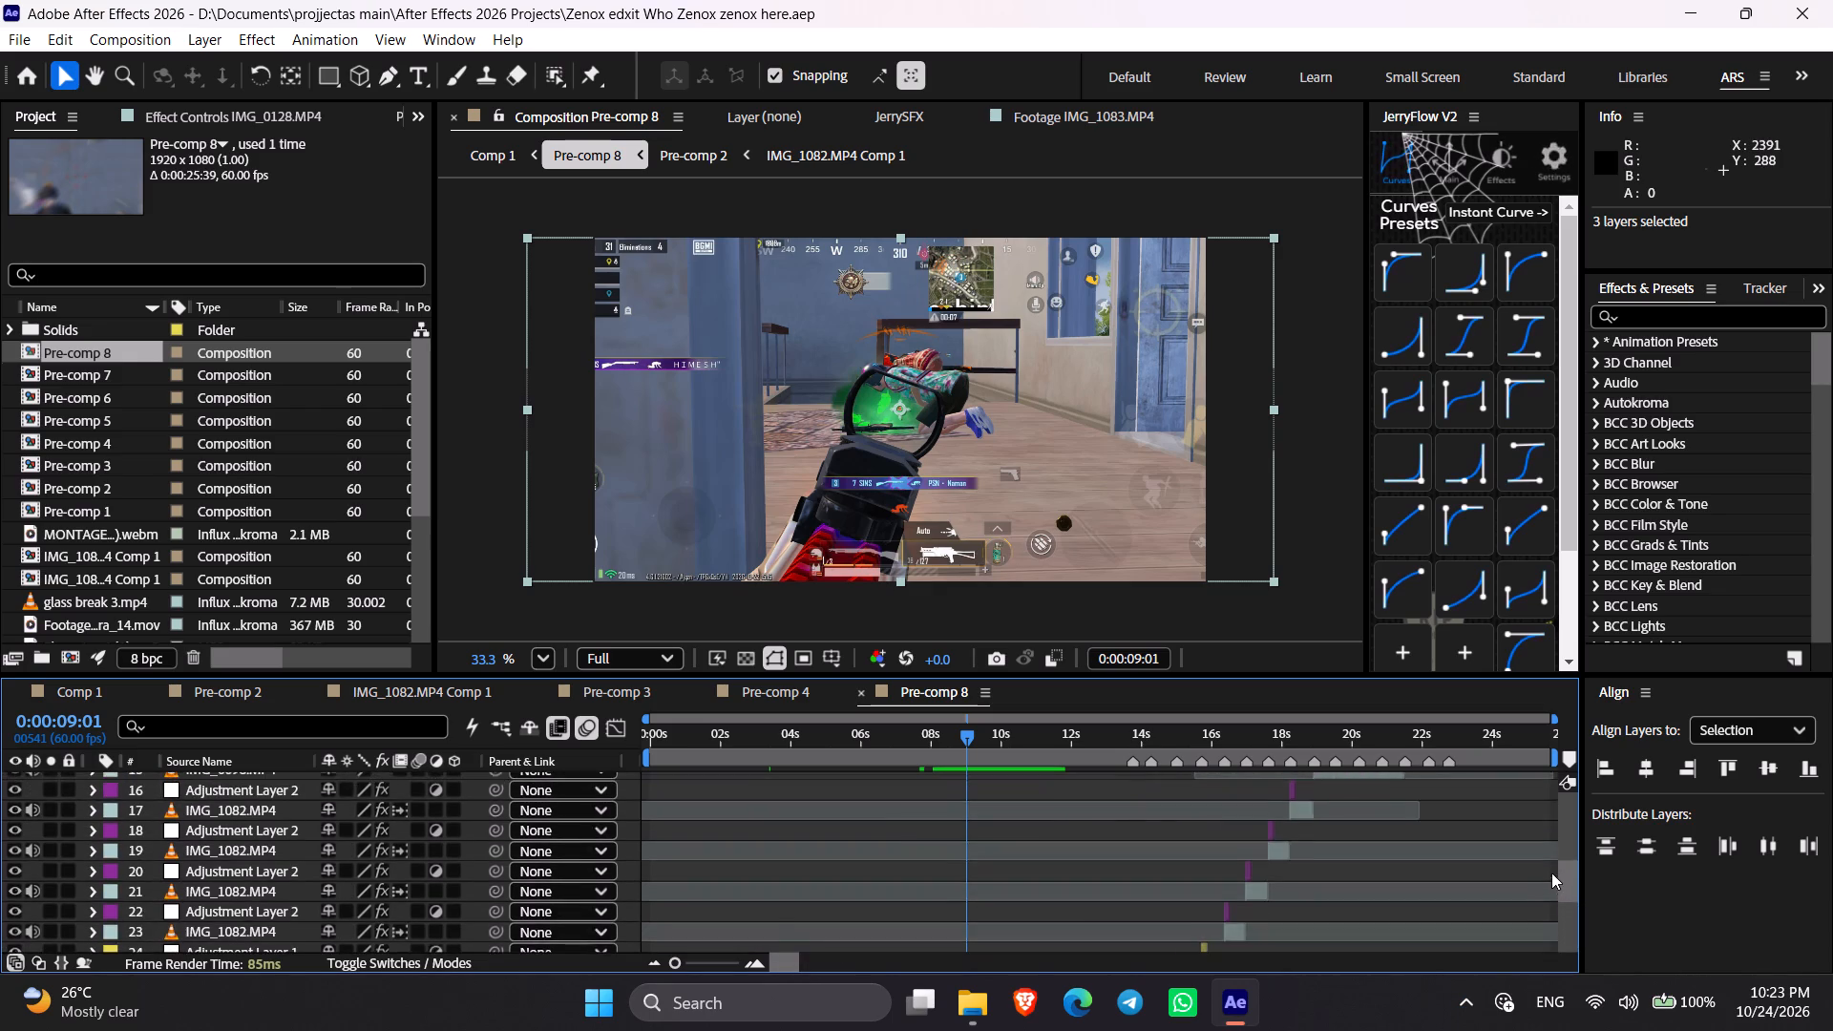
left_click_drag(1551, 873, 1564, 881)
left_click(1233, 897, "ctrl")
left_click(1265, 852, "ctrl")
scroll(1275, 821, "down", 1, "ctrl")
scroll(1275, 821, "up", 1, "ctrl")
left_click(1275, 821, "ctrl")
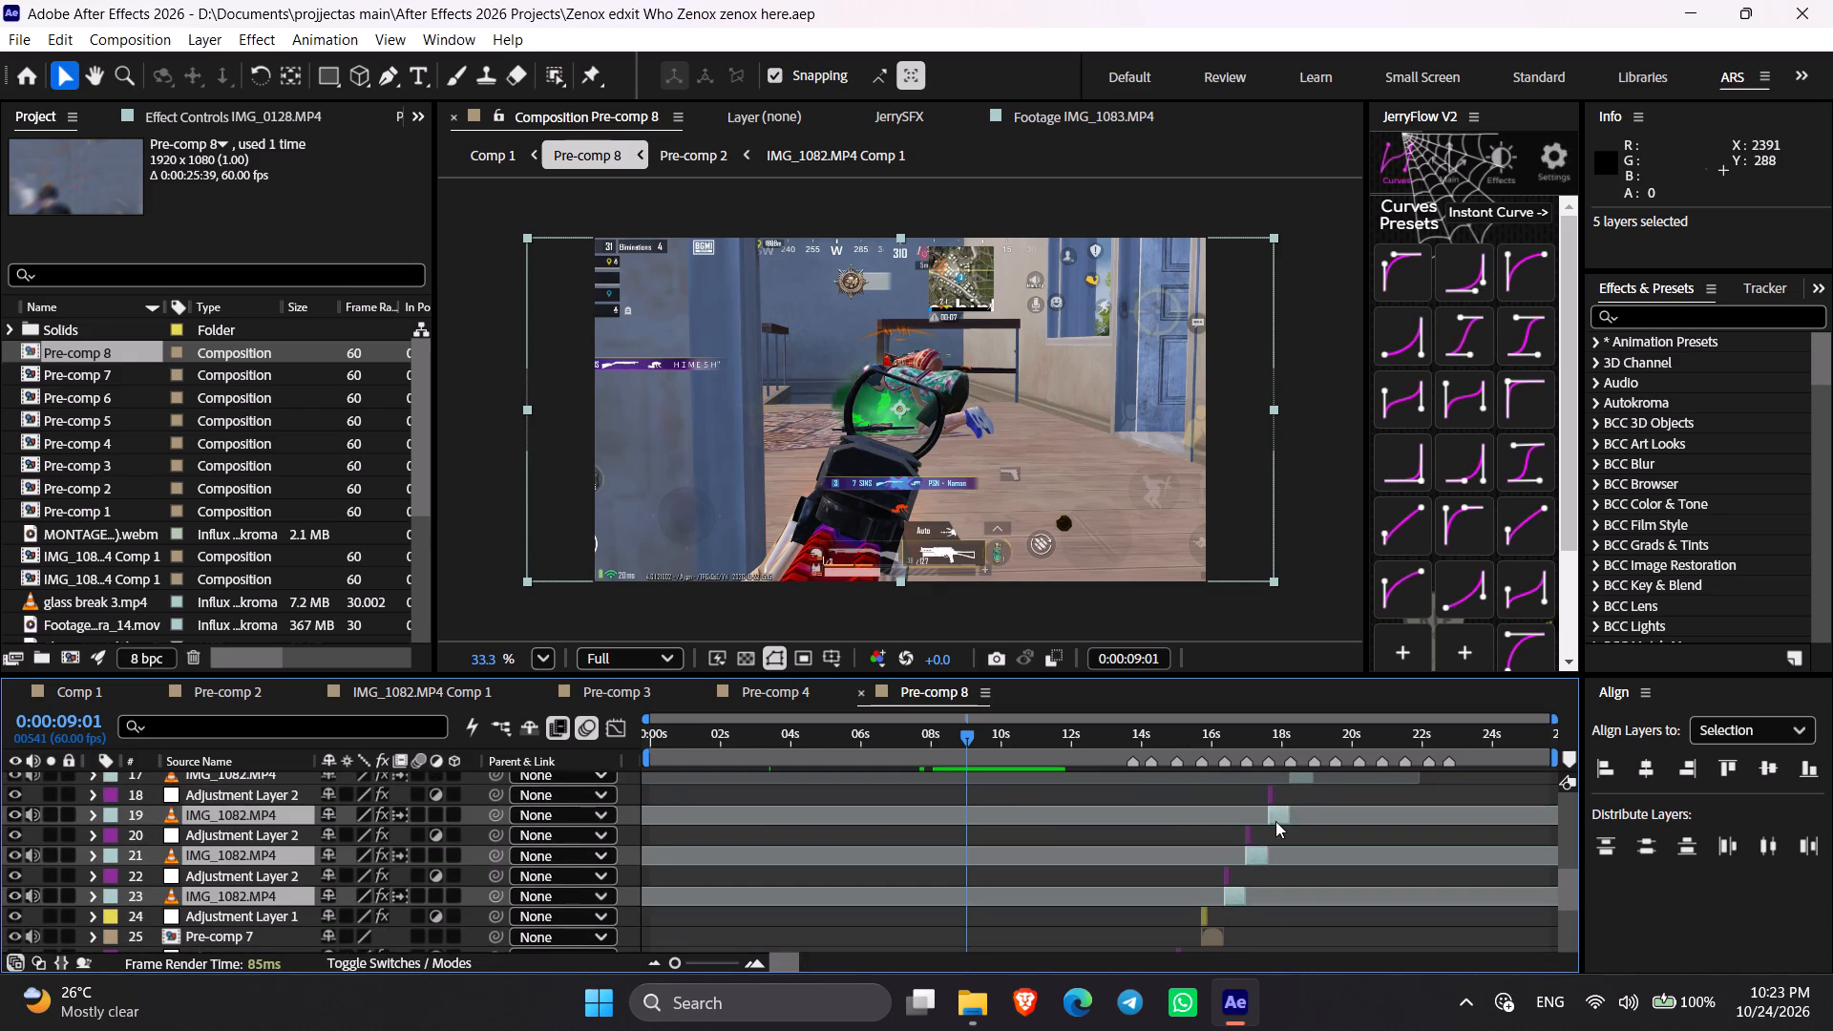
left_click(1294, 784, "ctrl")
scroll(1294, 784, "down", 2, "ctrl")
scroll(1582, 913, "down", 1)
left_click_drag(1571, 914, 1565, 887)
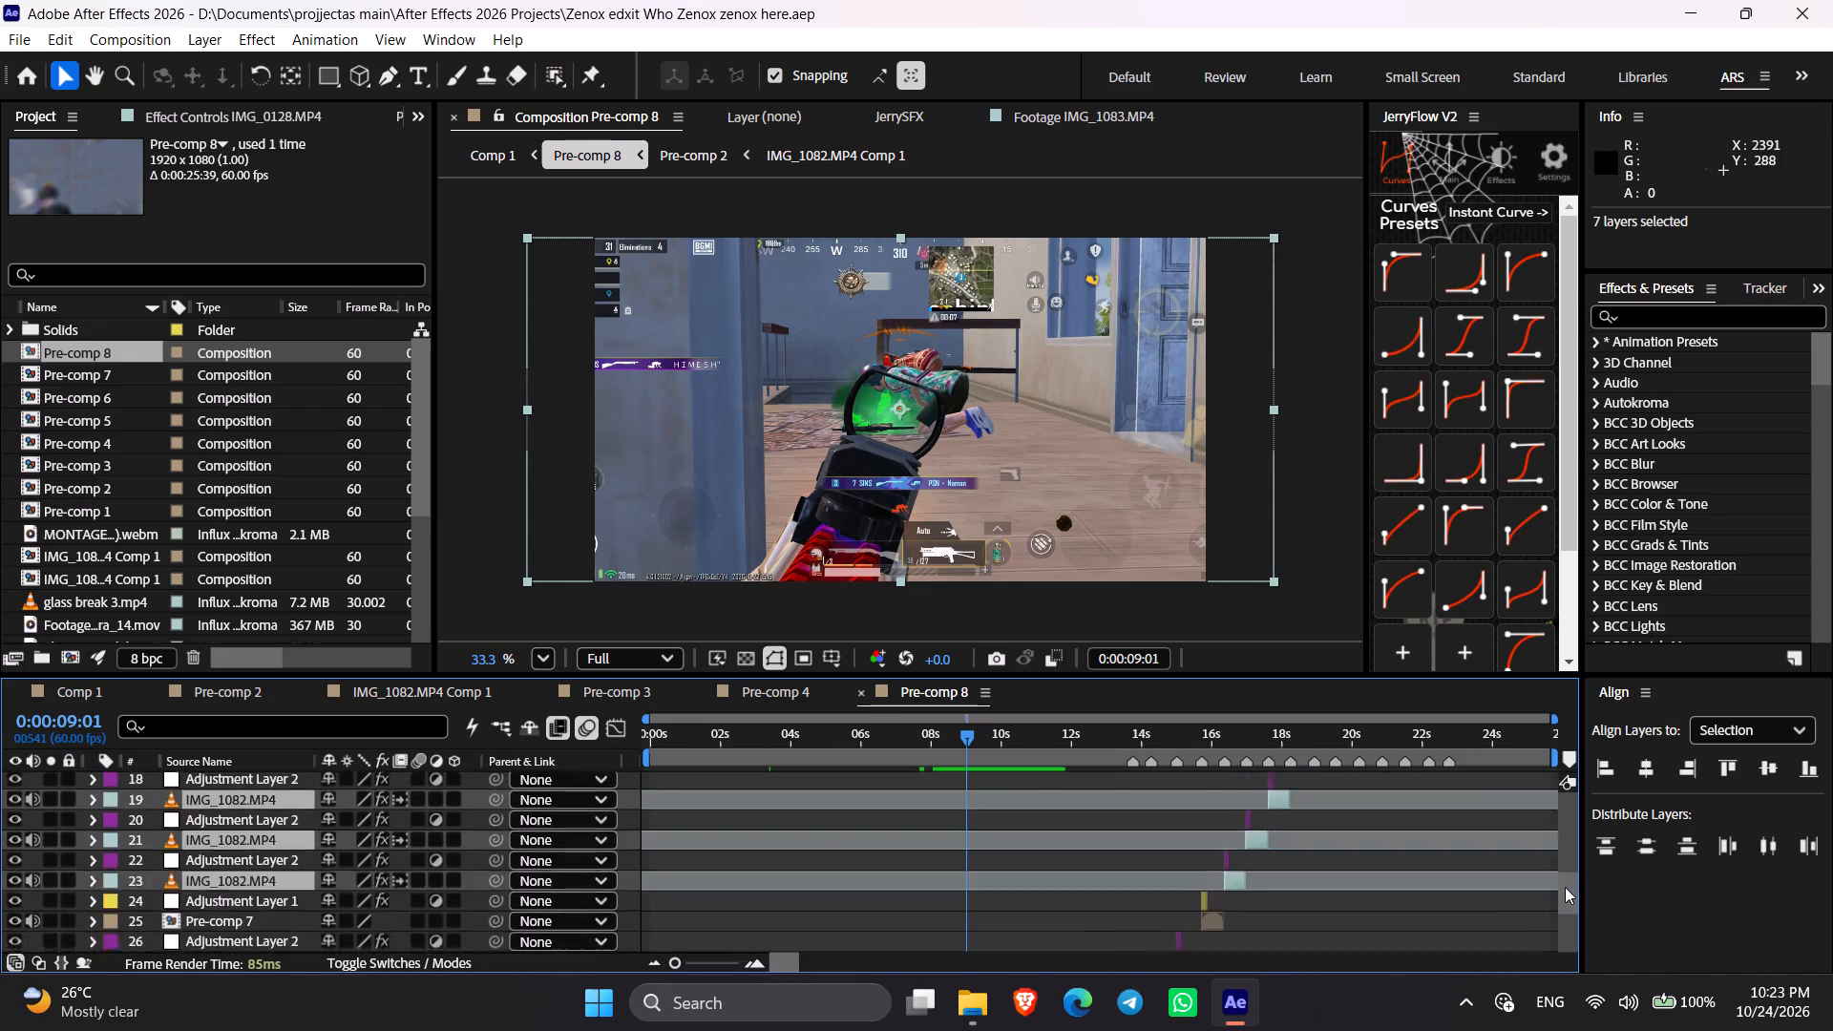
left_click_drag(1565, 887, 1558, 850)
left_click(1385, 880, "ctrl")
left_click(1446, 787, "ctrl")
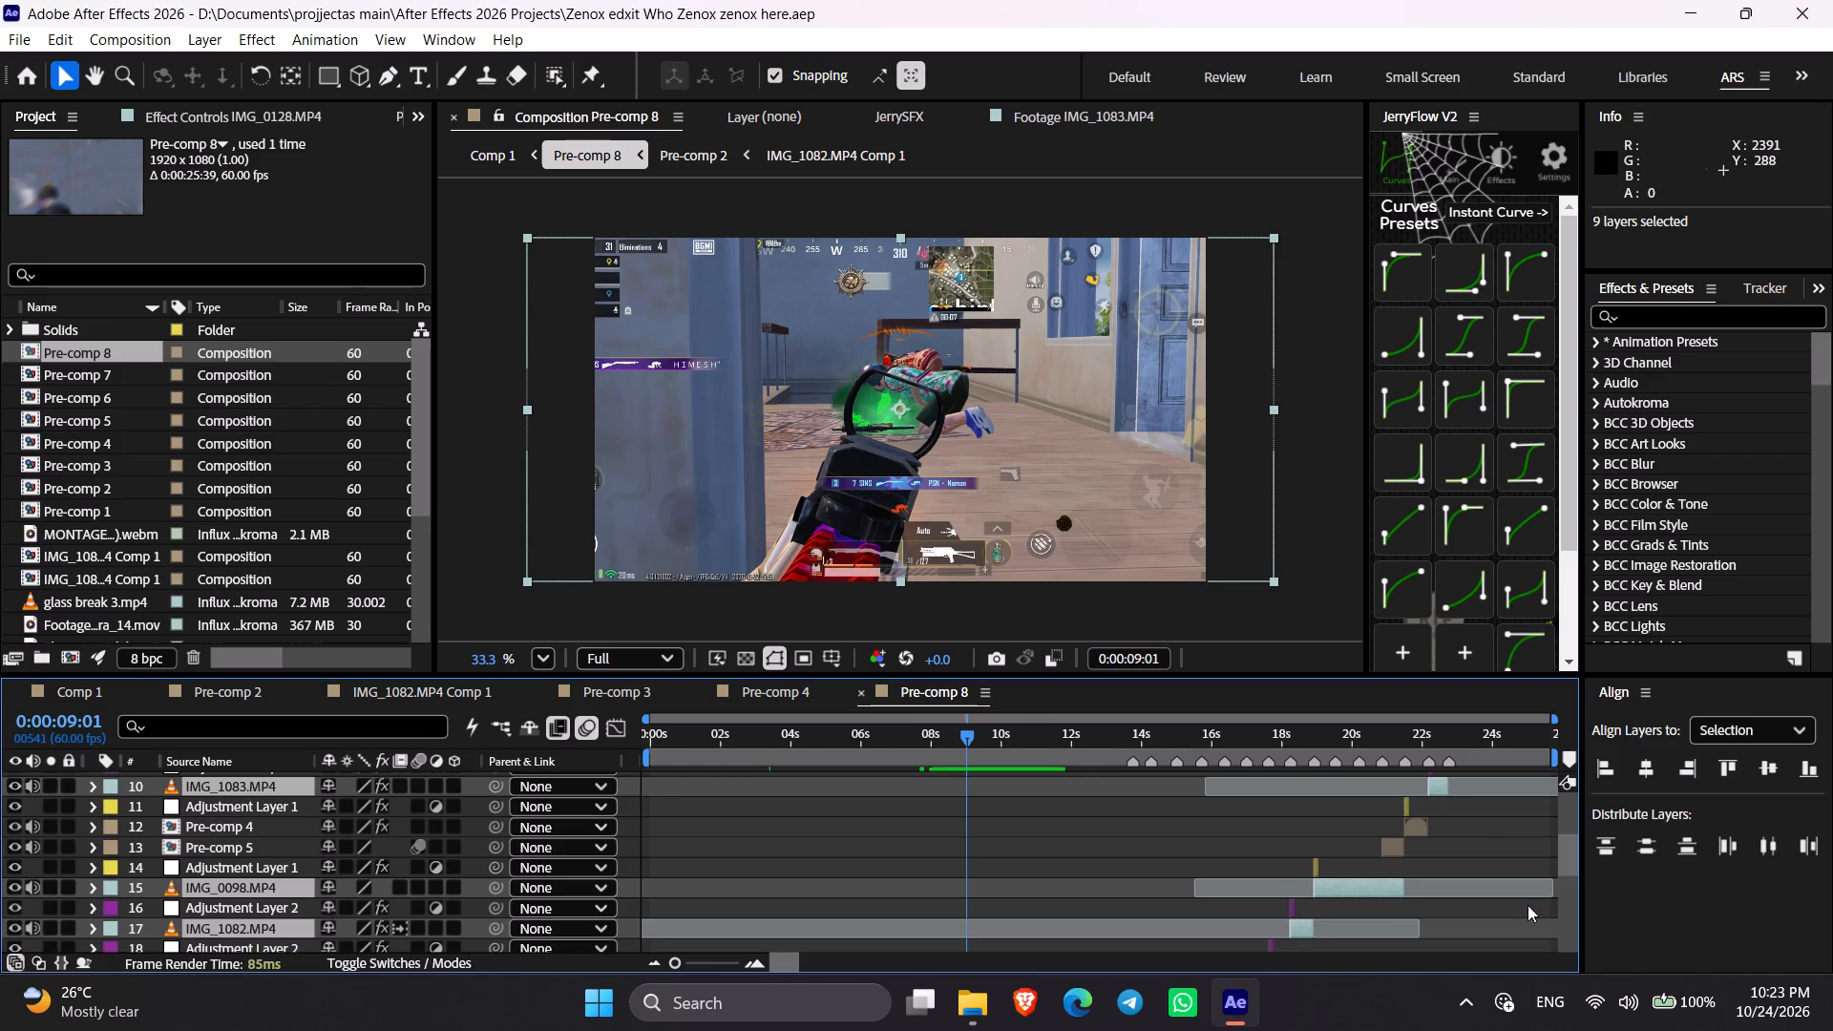
left_click_drag(1570, 863, 1564, 838)
left_click(1495, 858, "ctrl")
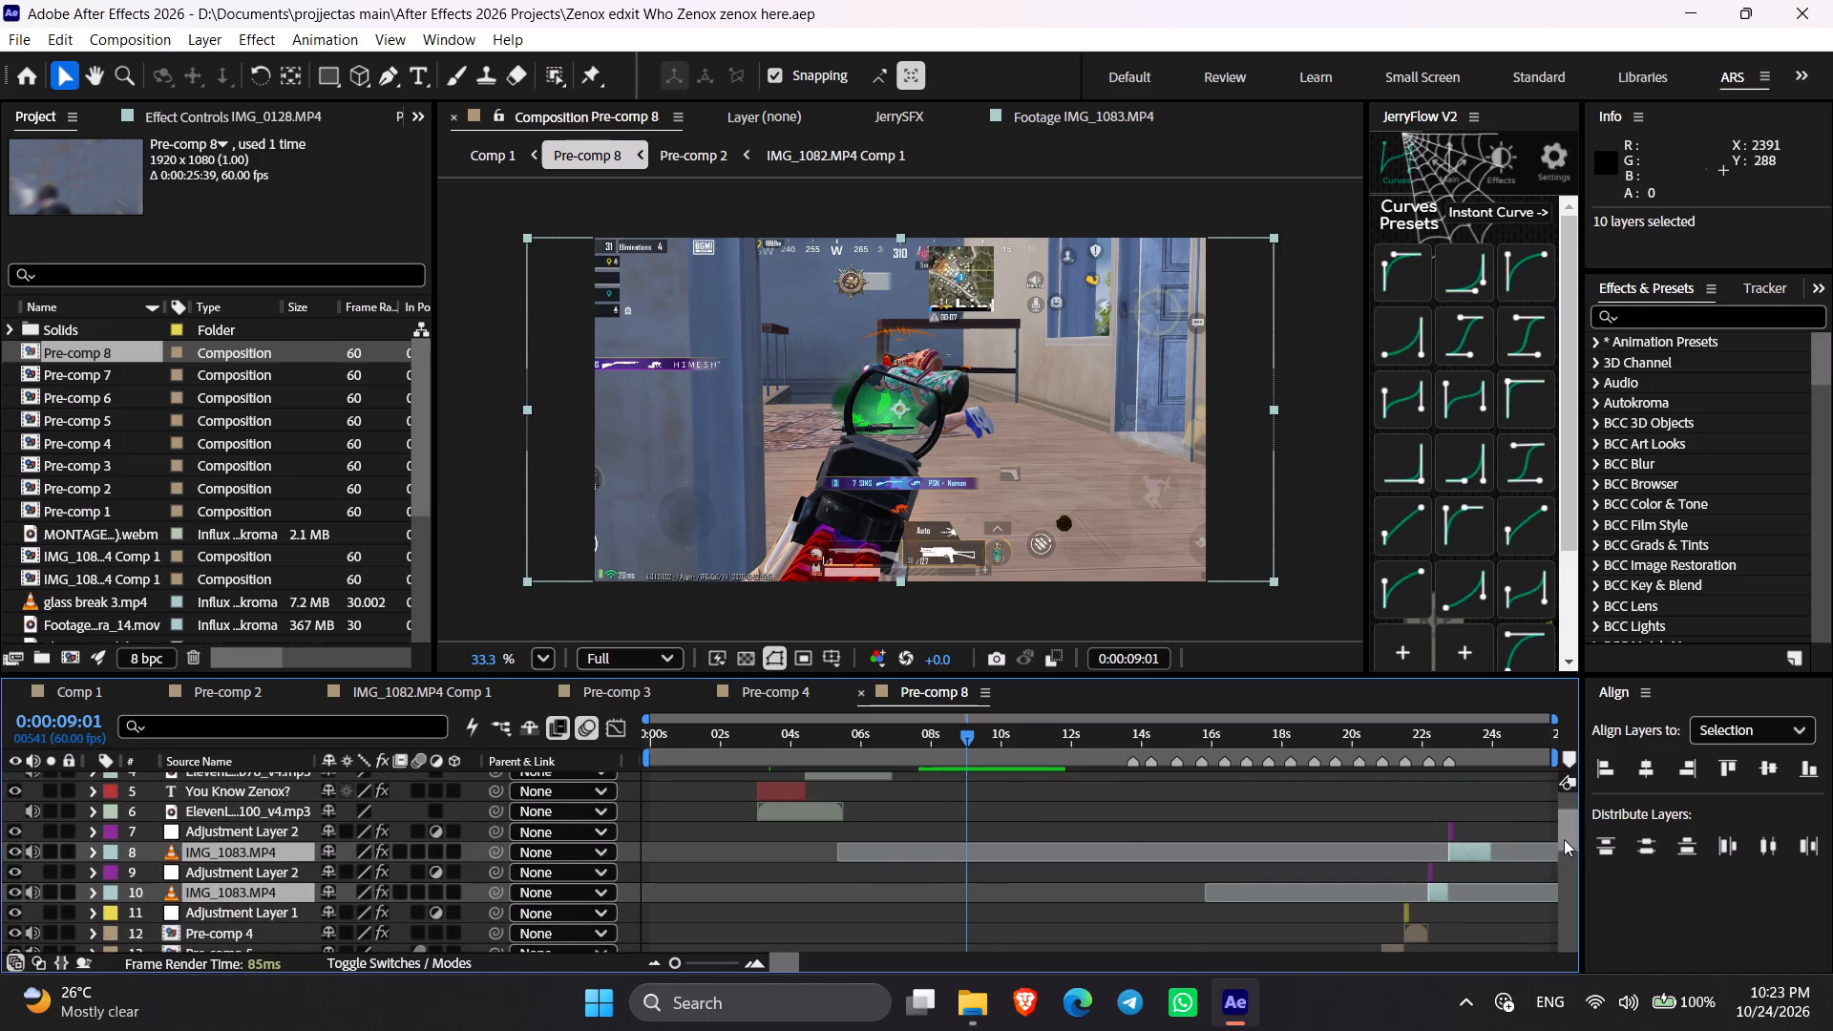
left_click_drag(1565, 839, 1566, 796)
scroll(1551, 794, "down", 1)
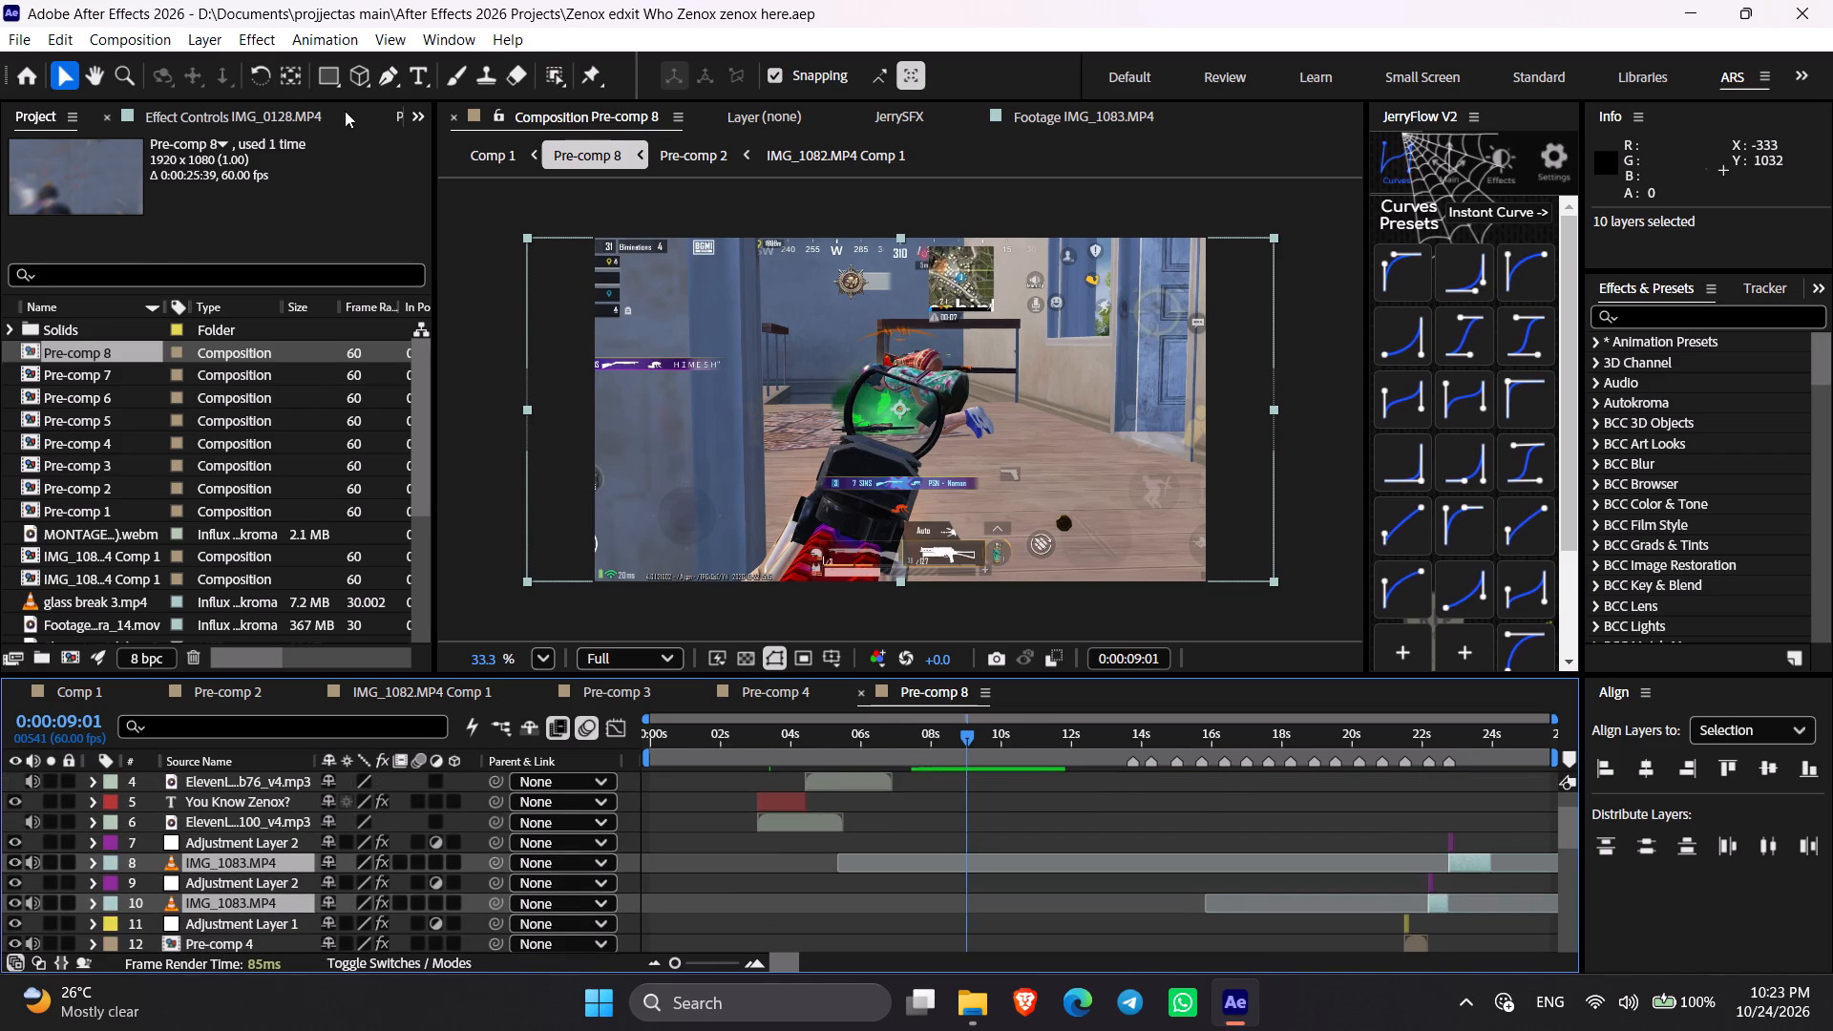
left_click(422, 111)
left_click(490, 237)
left_click(128, 405)
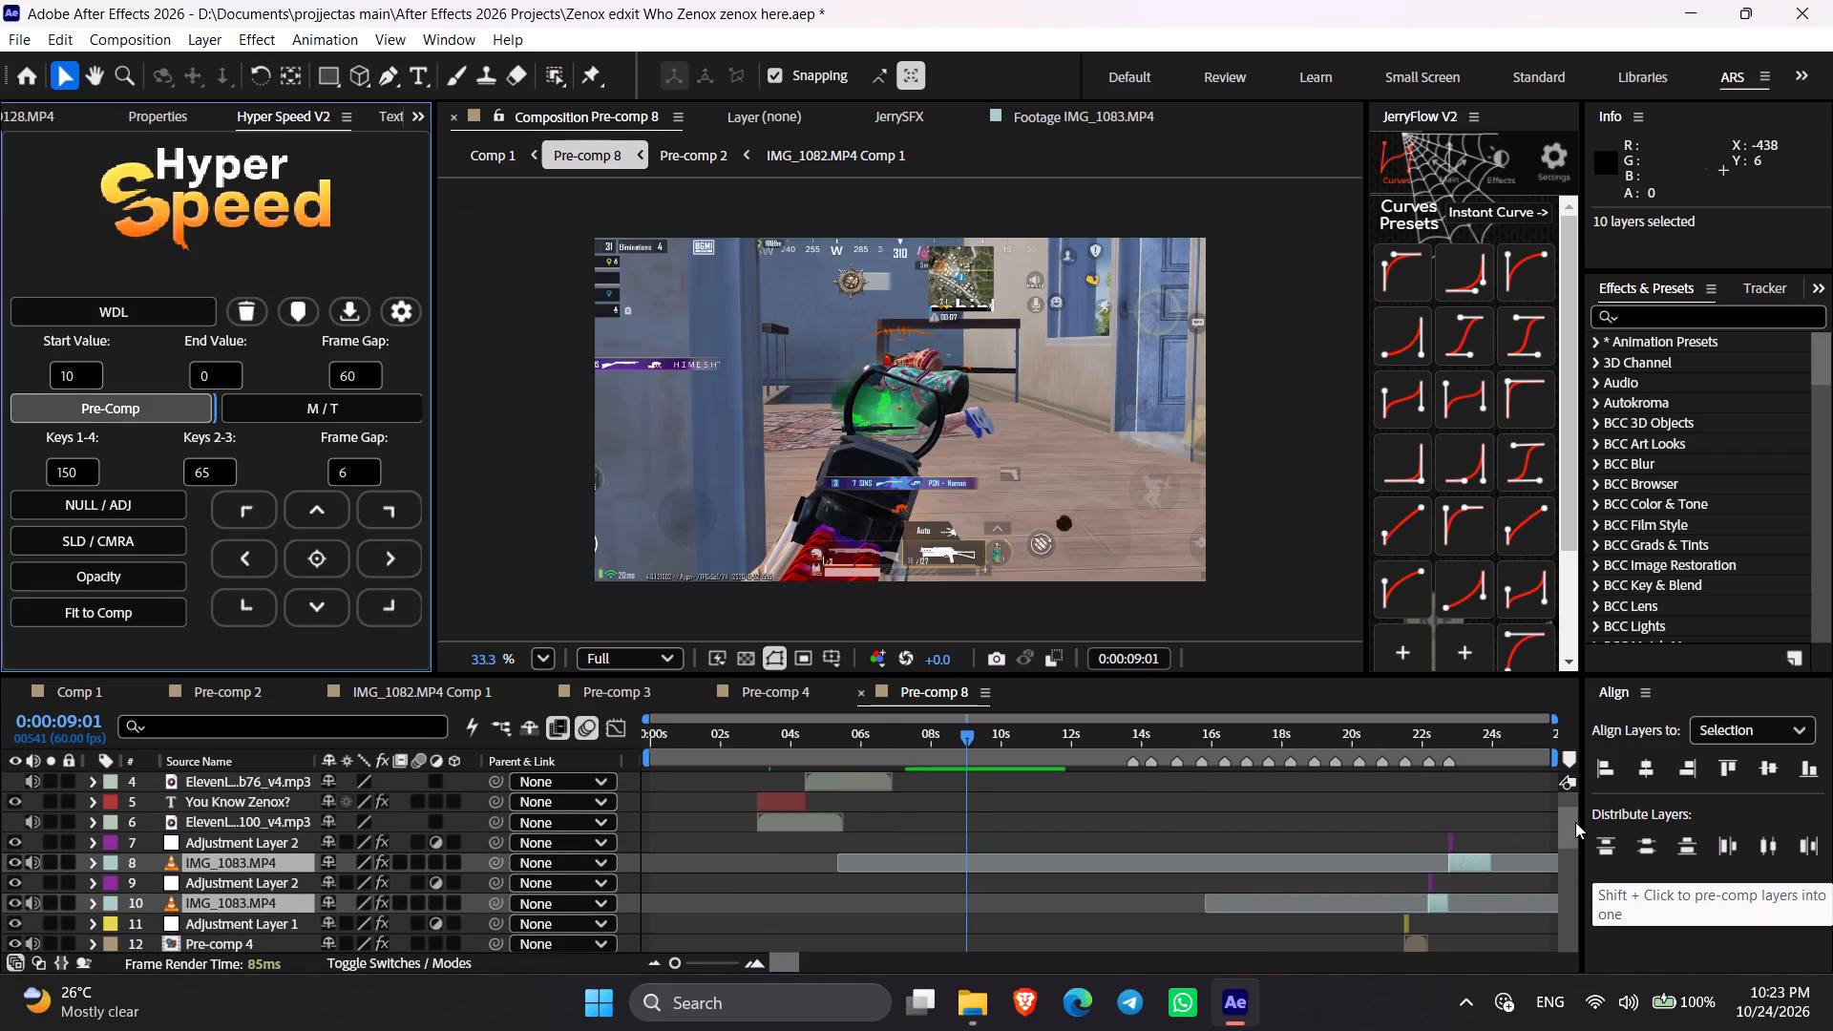
Check the new pre-comps in the layer stack, move the current time to 0:00:09:25 and save the project.
left_click_drag(1571, 819, 1578, 909)
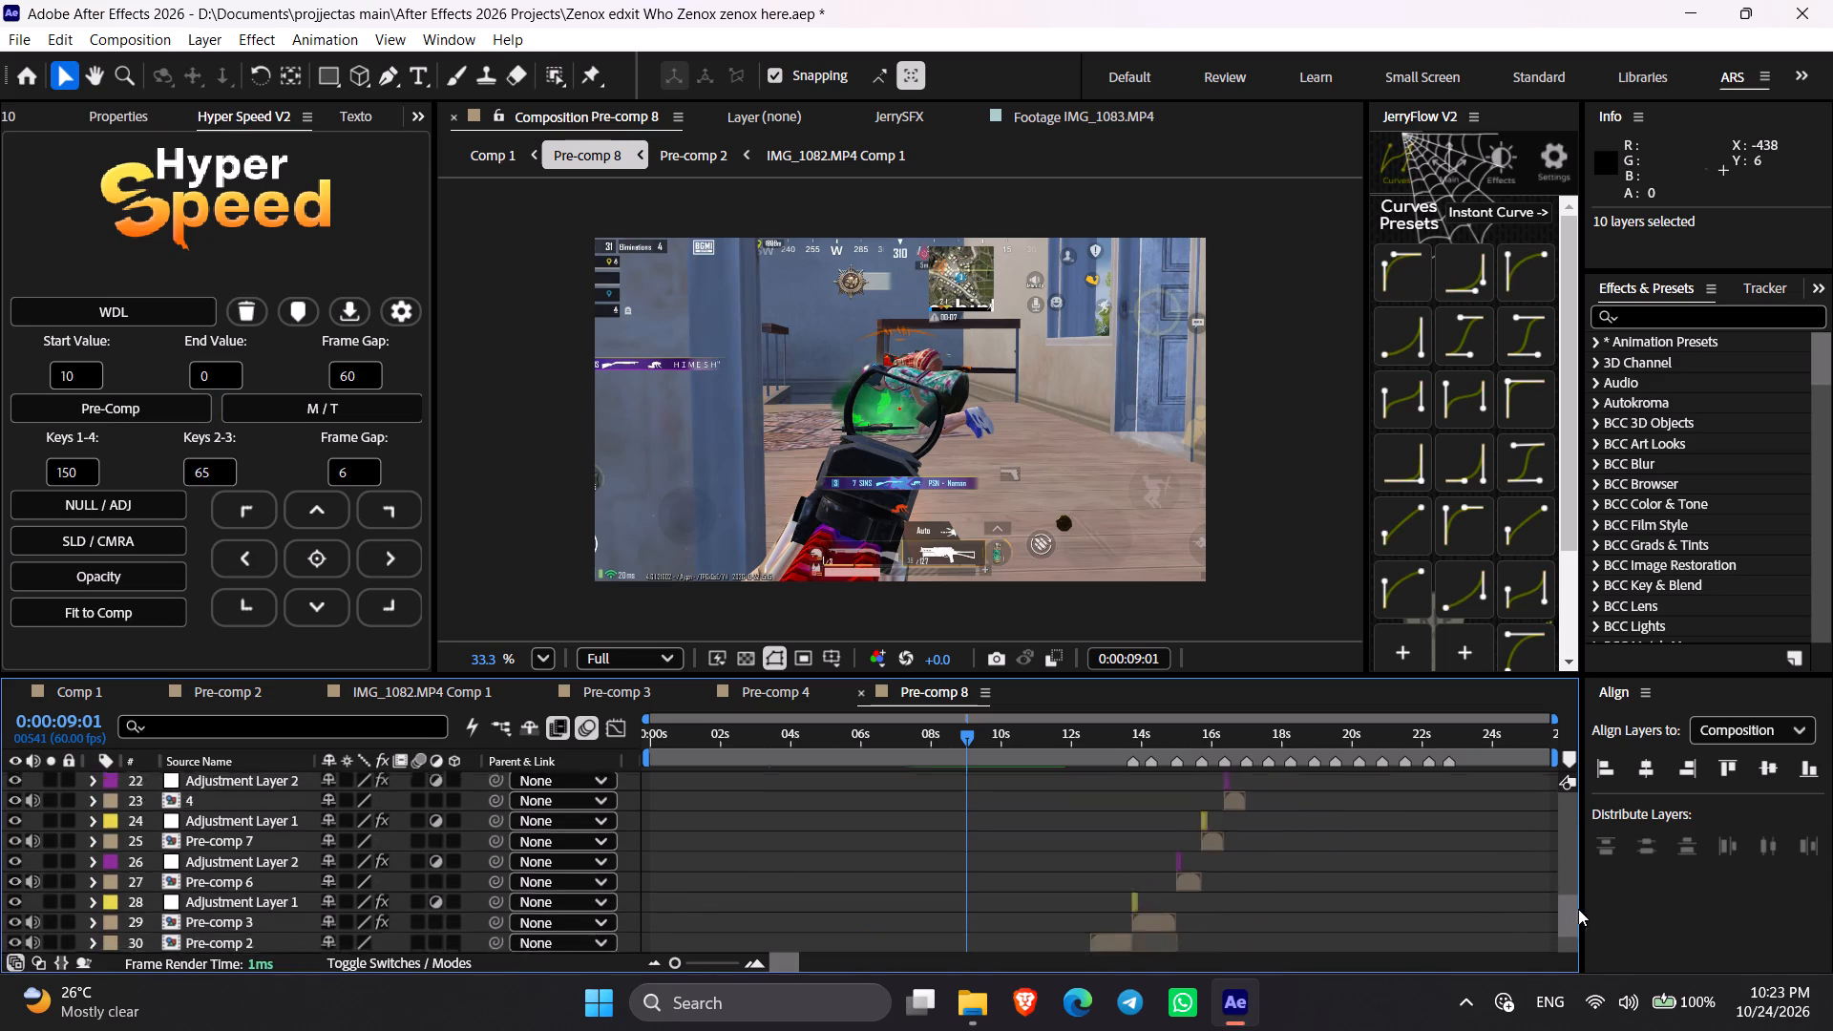
left_click_drag(1578, 909, 1601, 971)
left_click(980, 735)
left_click(1023, 813)
key("ctrl+s")
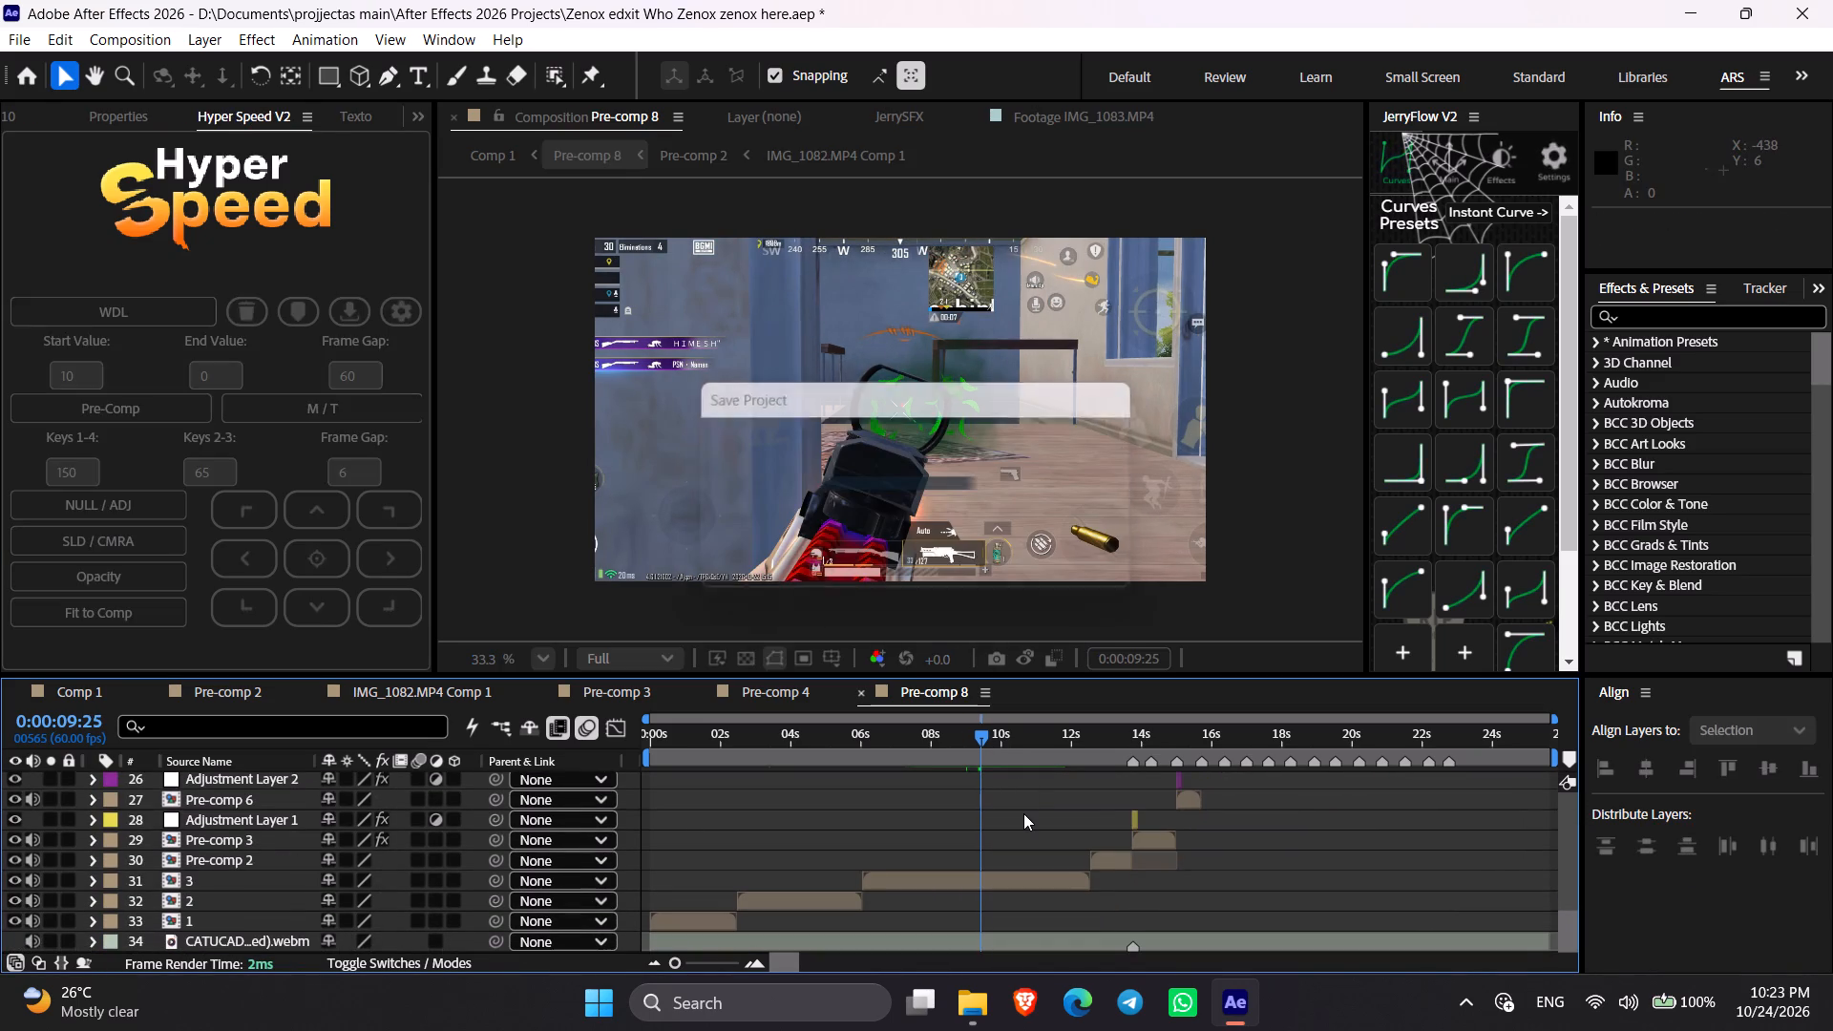
Purge all memory and disk cache again.
left_click(53, 47)
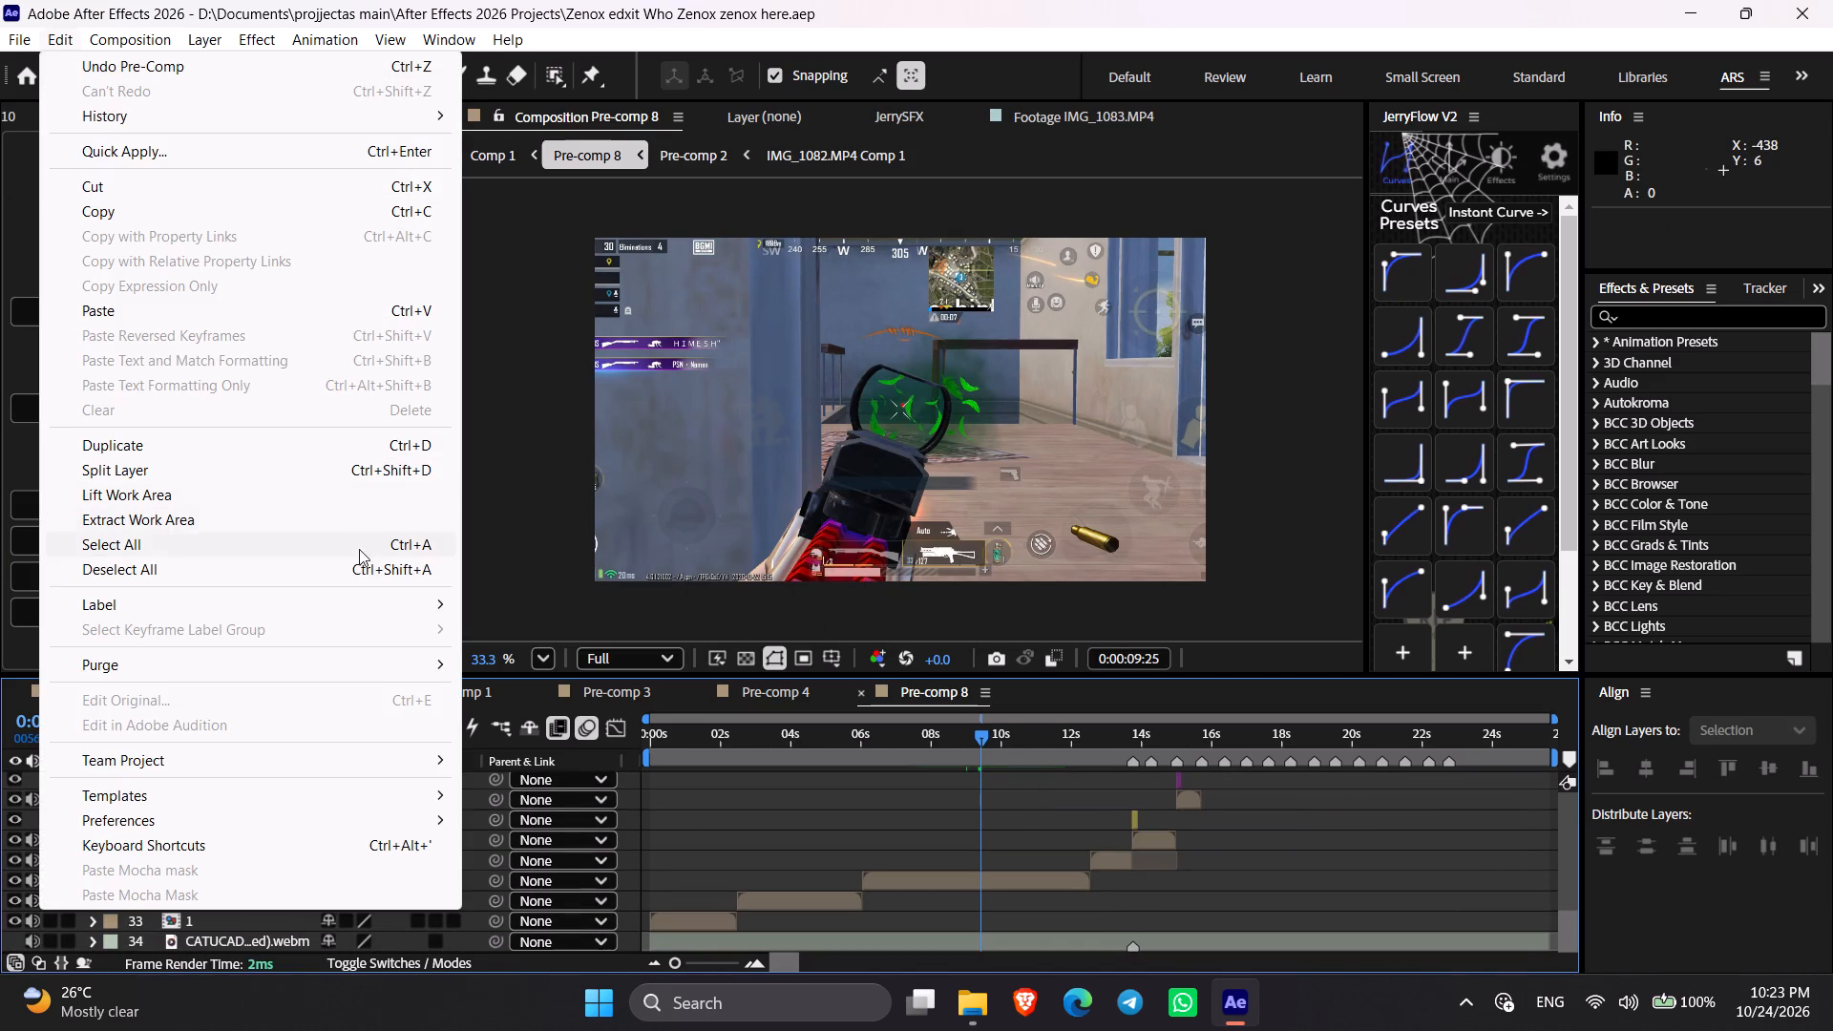
left_click(535, 690)
key("Return")
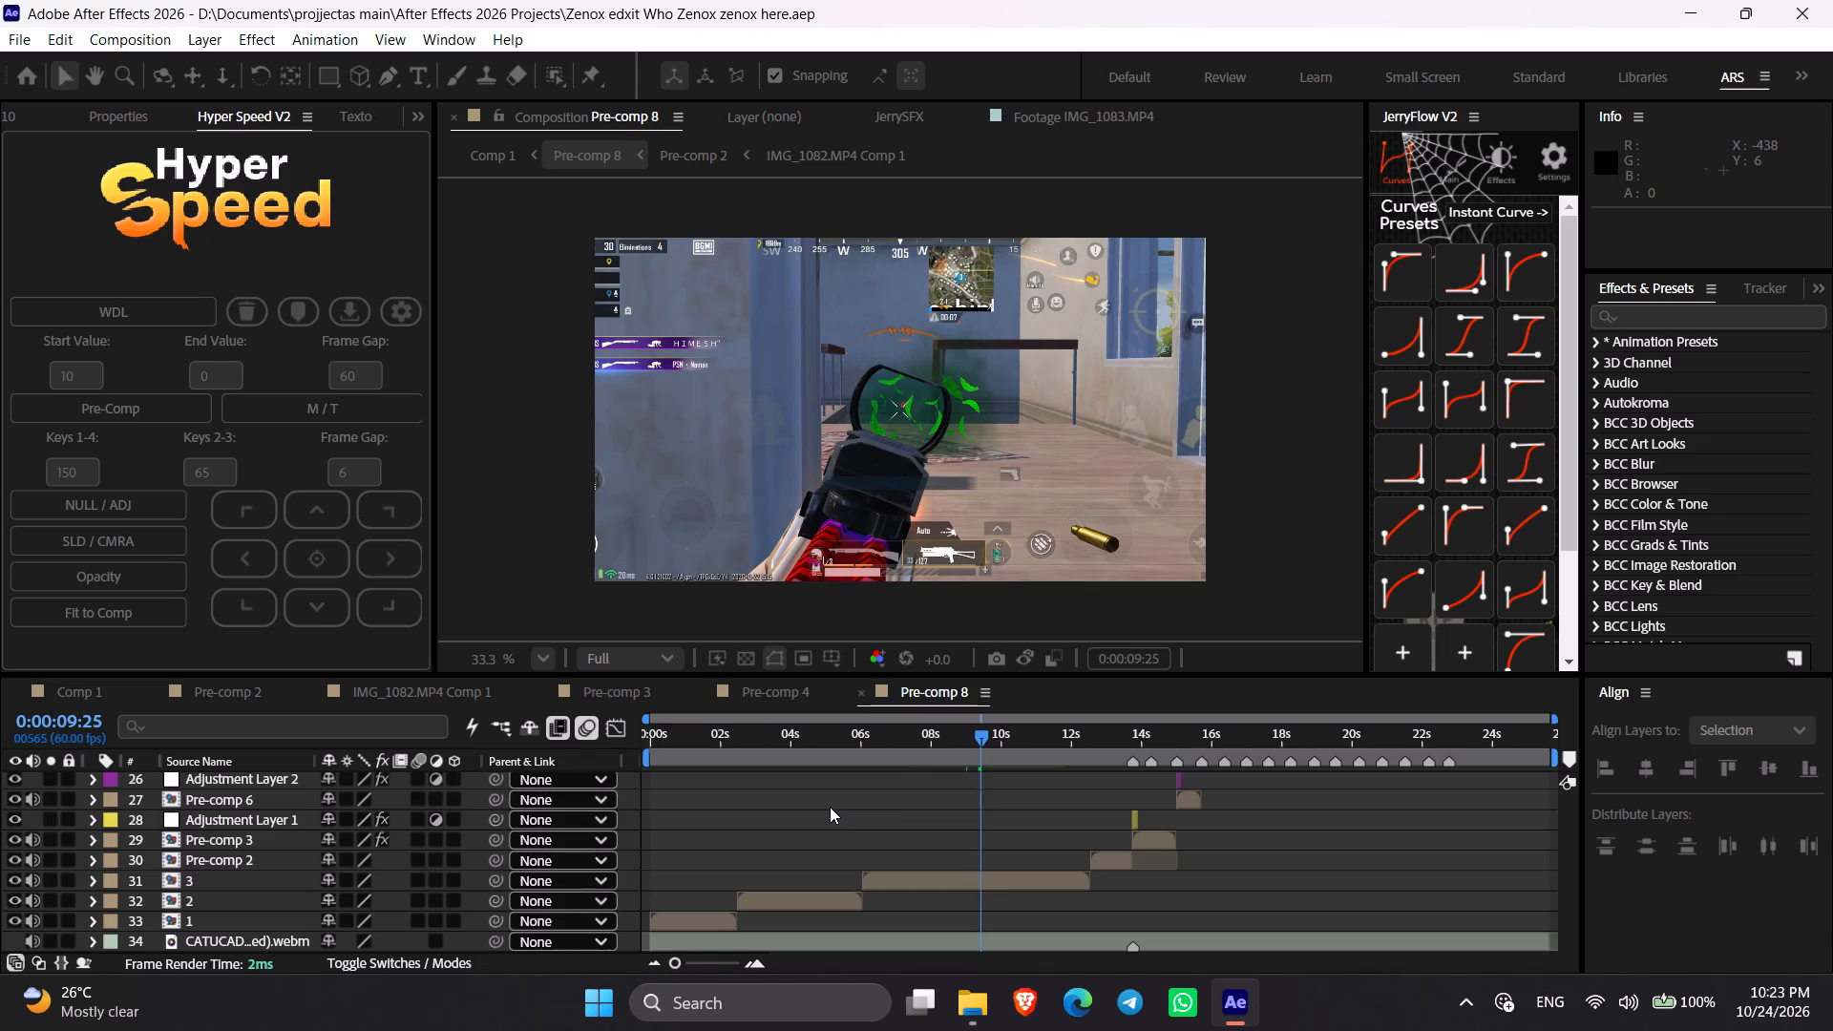
Add Pre-comp 8 to the render queue with the Lossless output module and change its format to QuickTime.
key("ctrl+m")
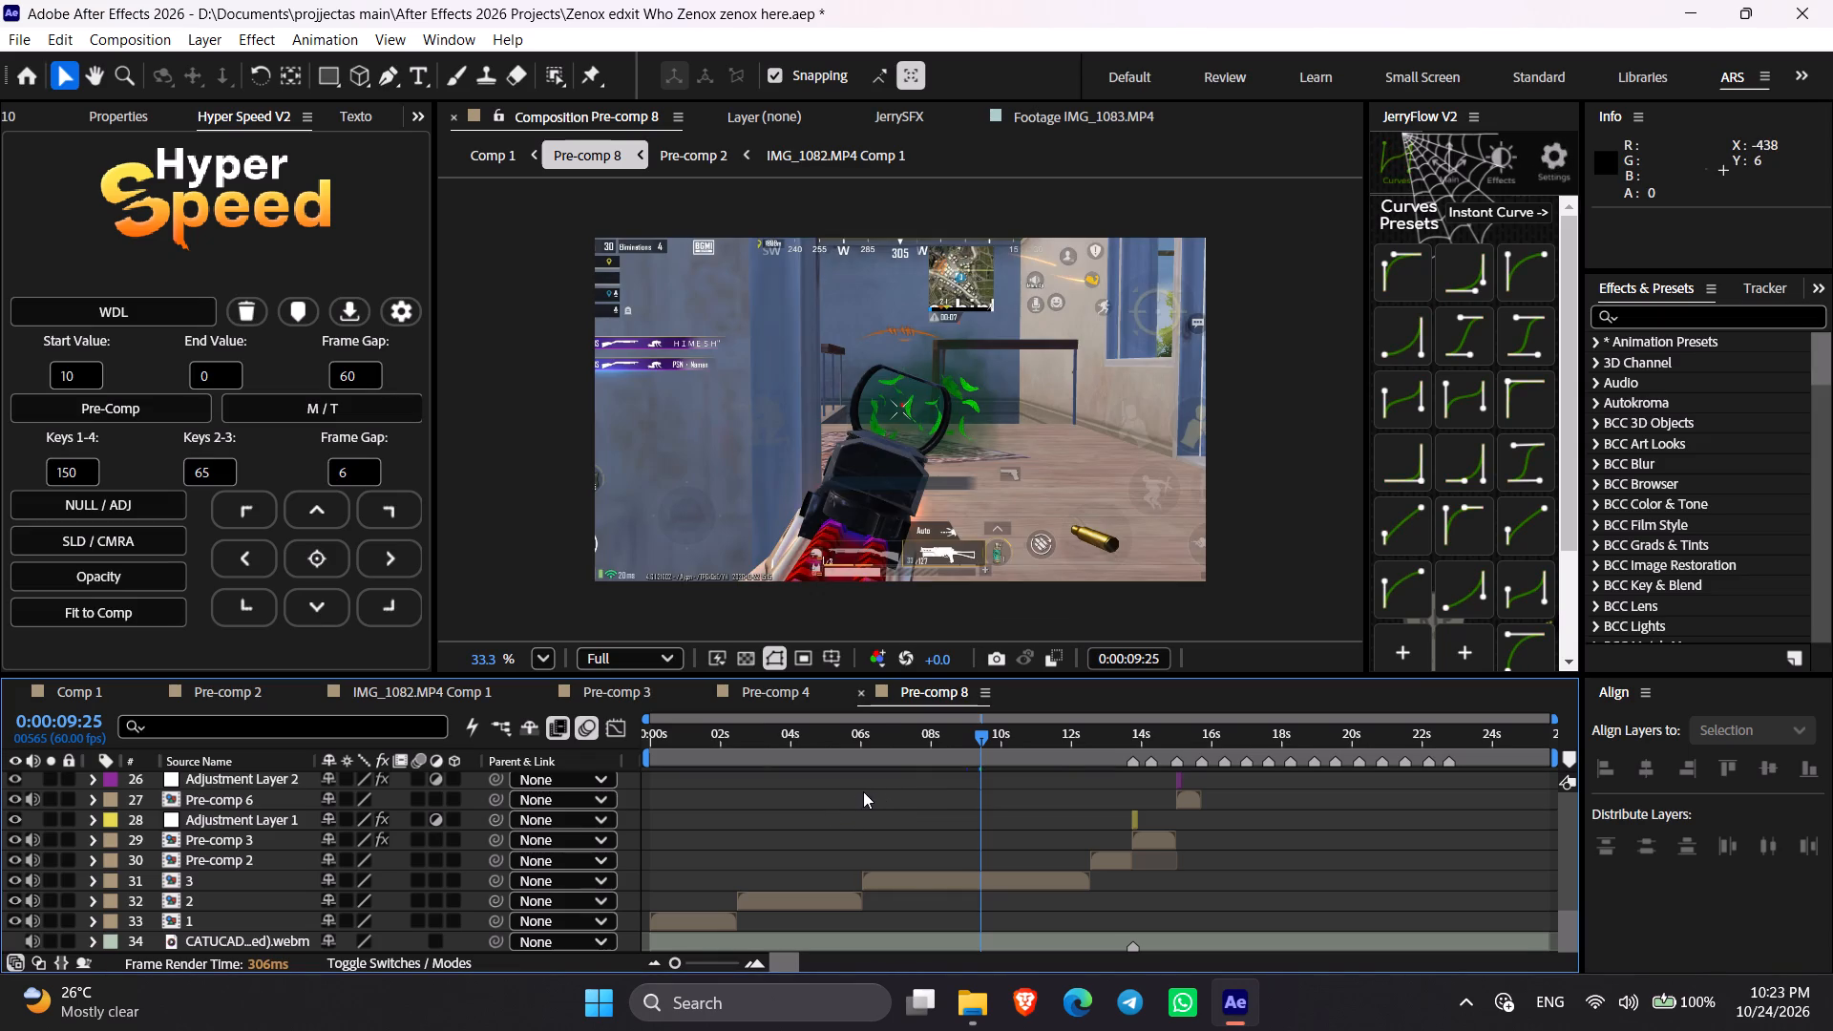
left_click(151, 844)
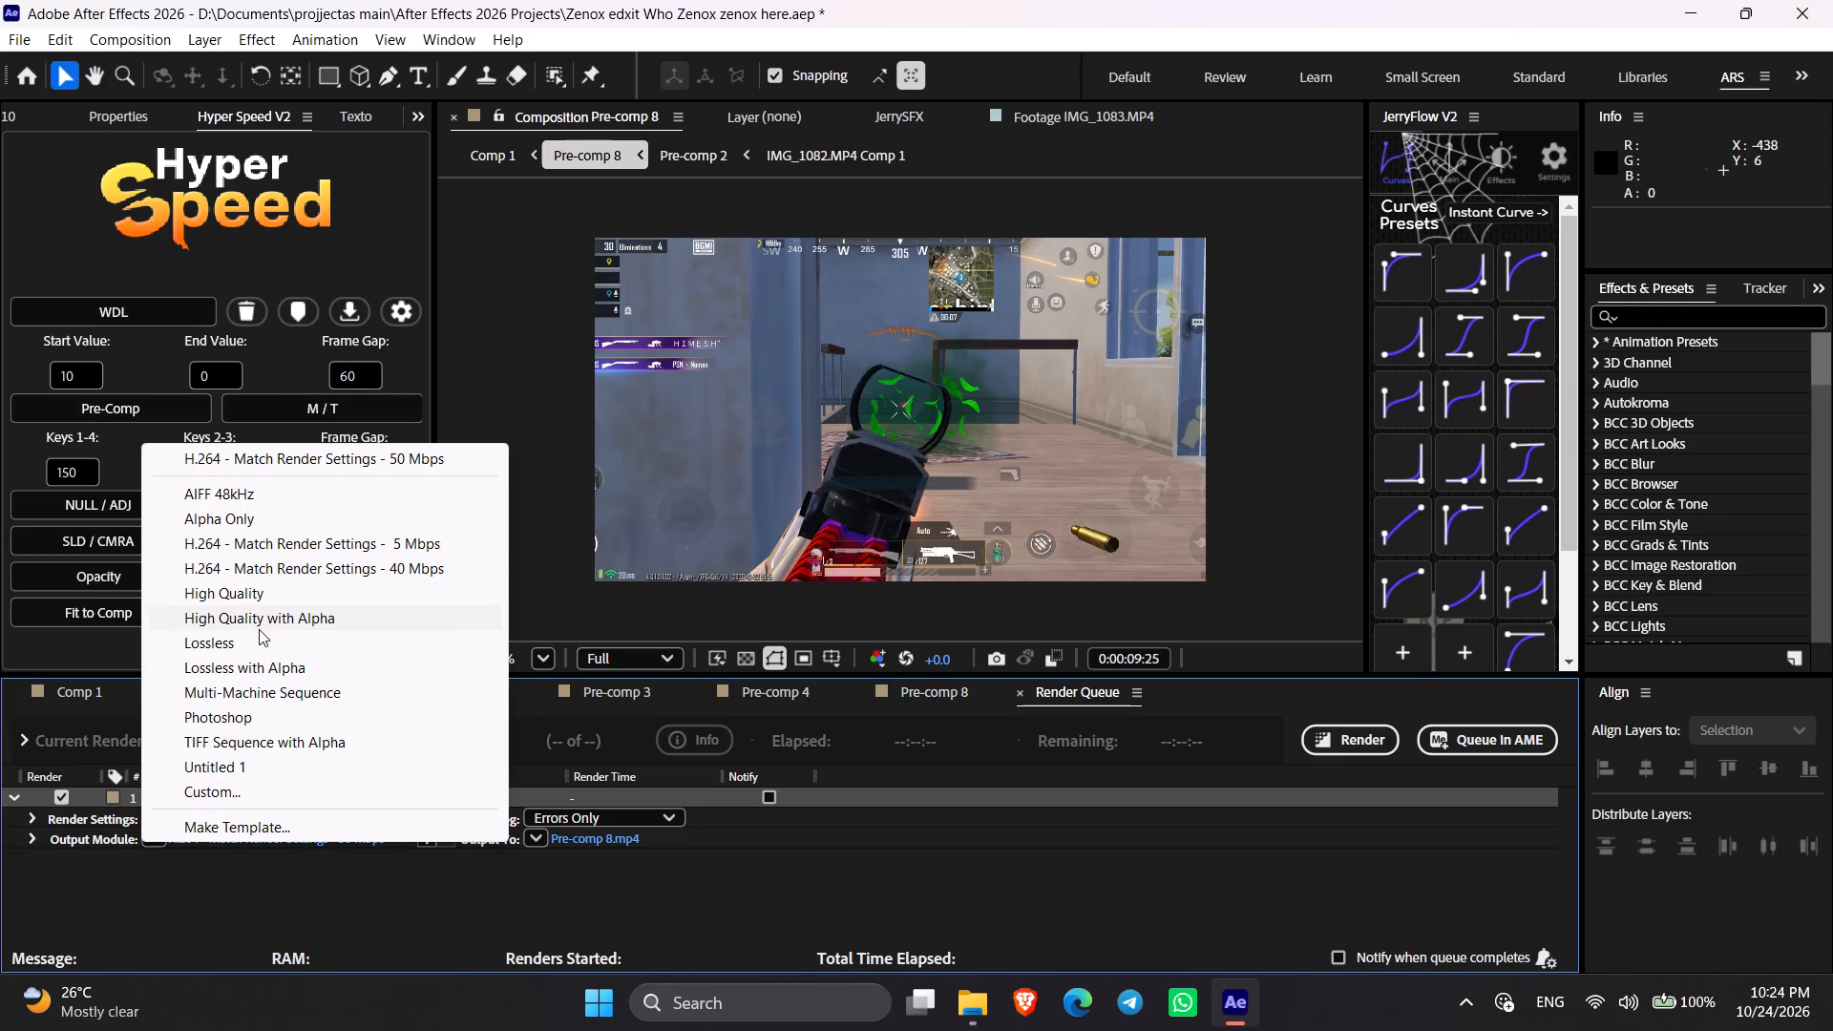
left_click(261, 643)
left_click(188, 837)
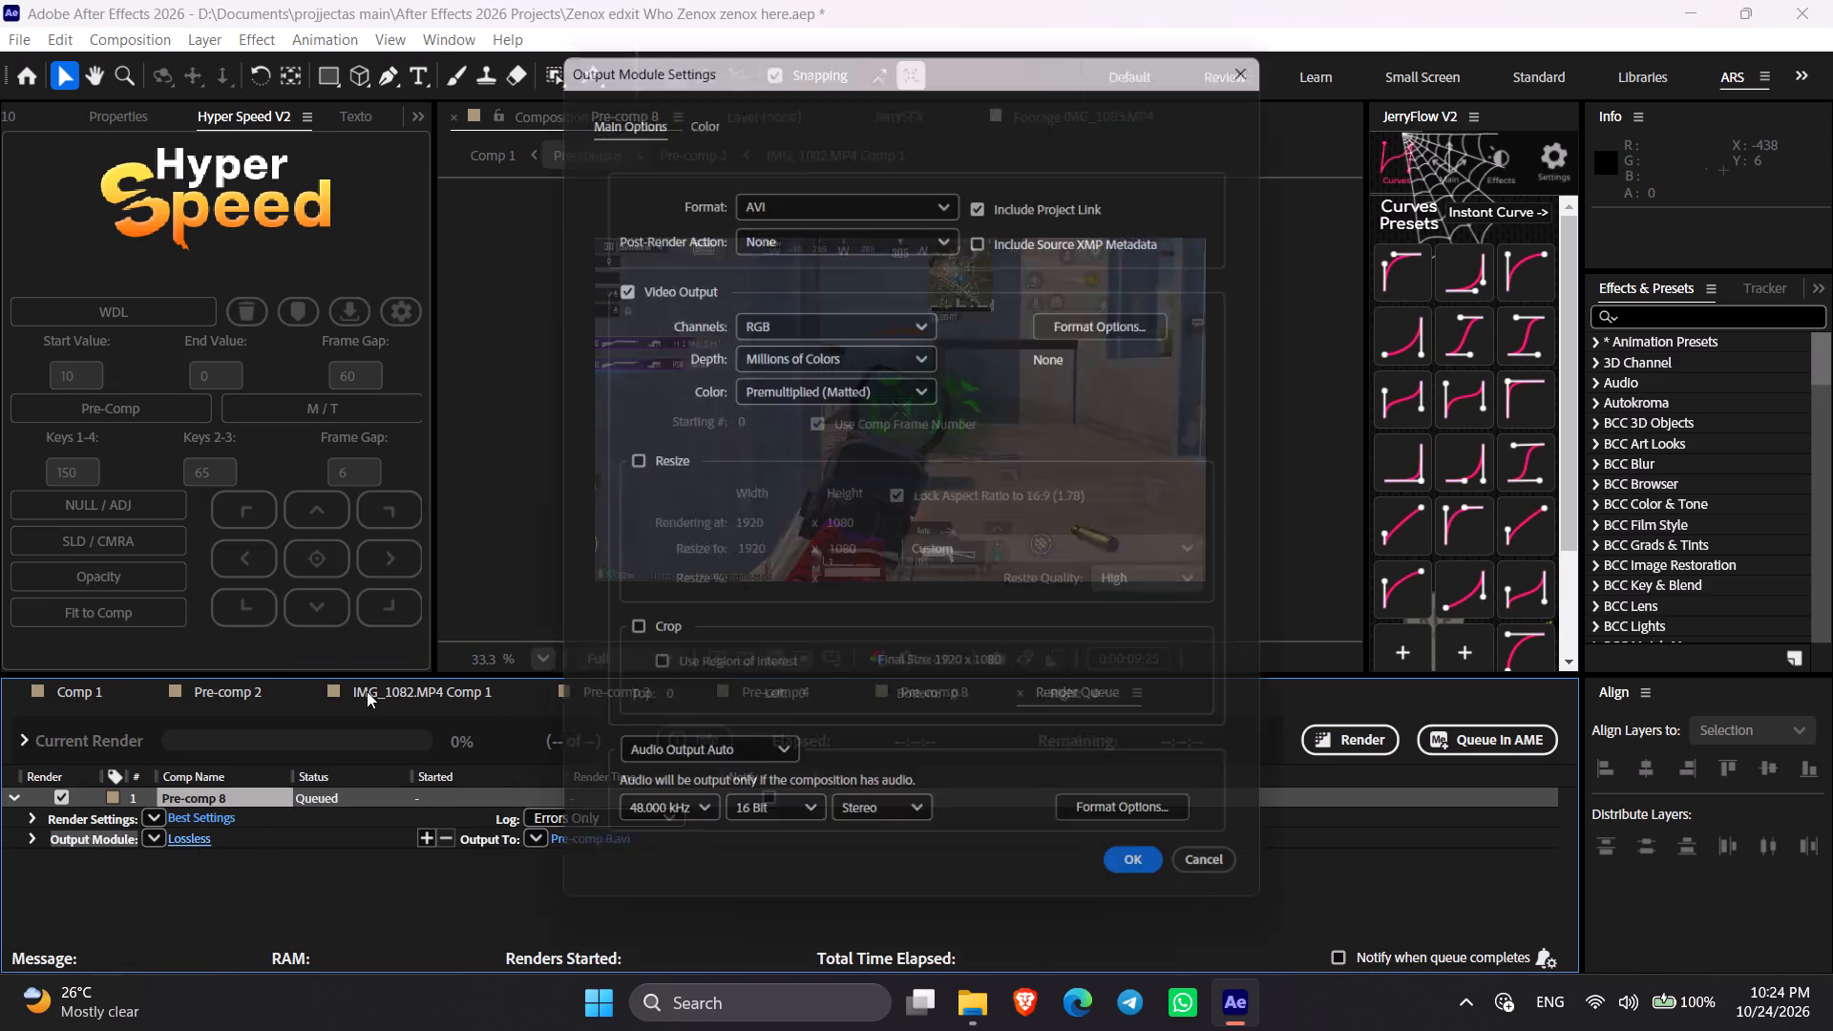
left_click(774, 200)
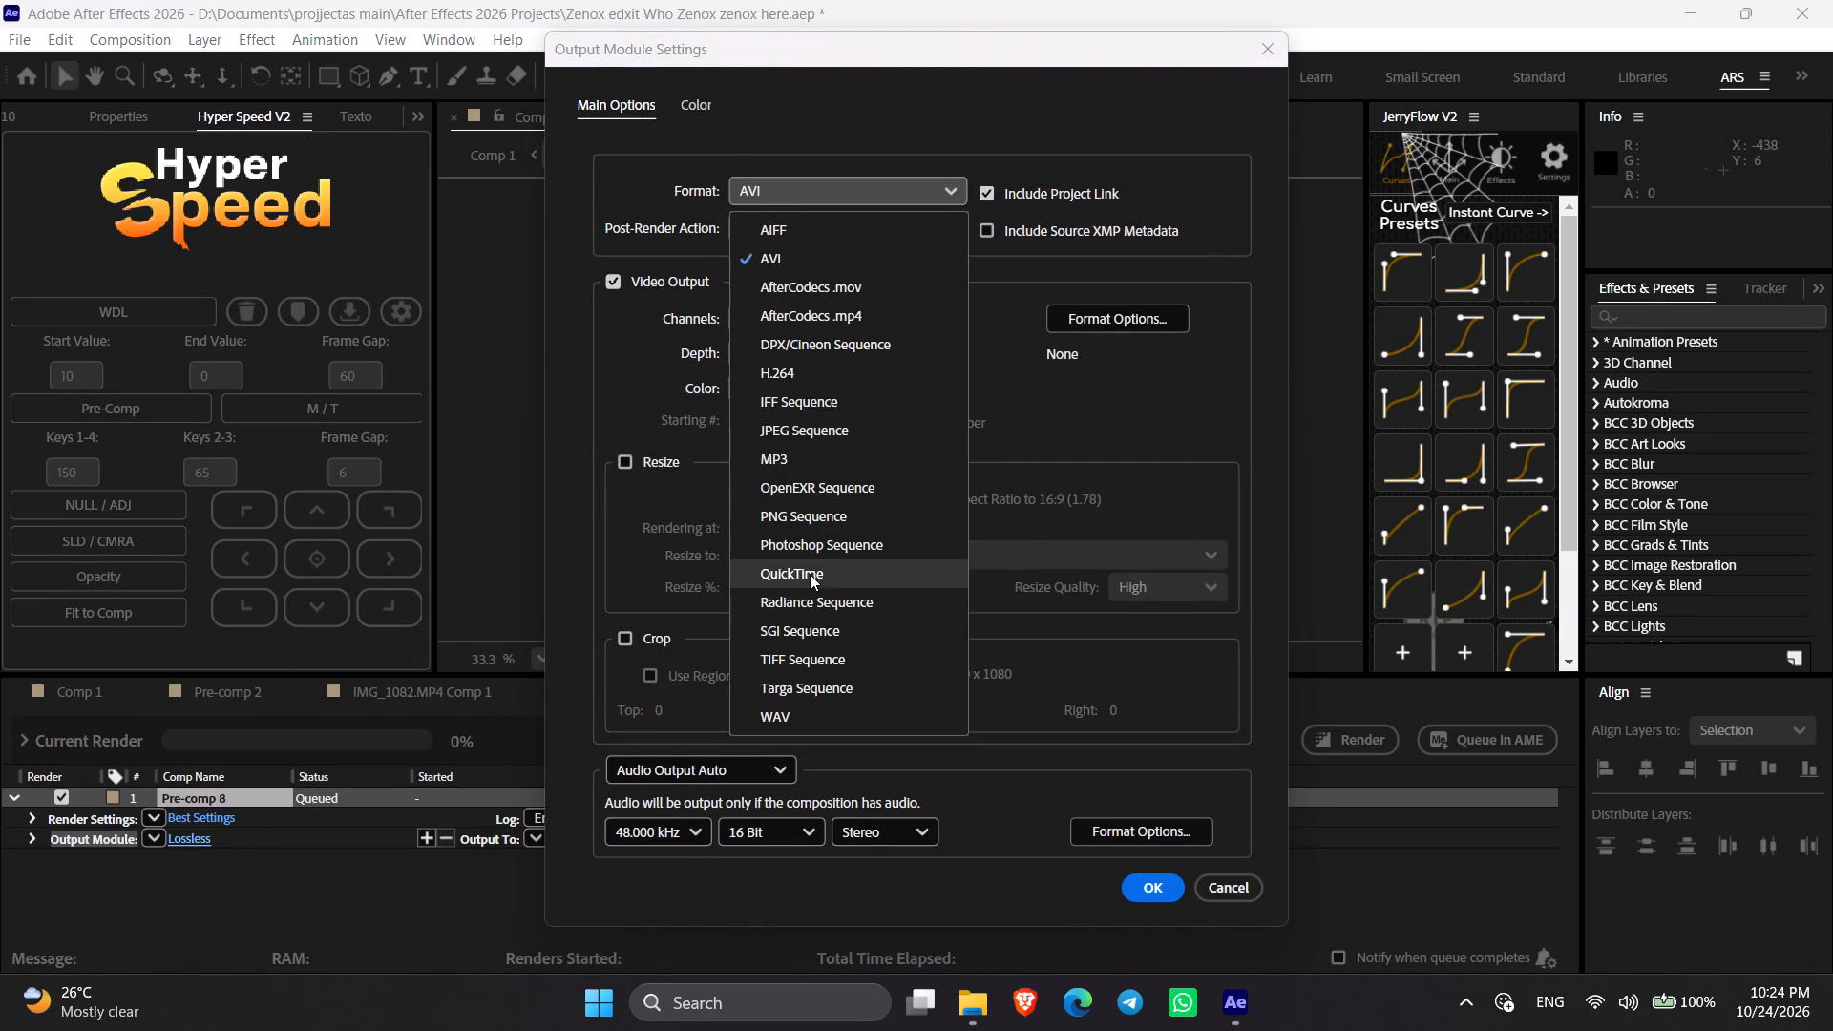
left_click(810, 574)
left_click(1160, 890)
Set the render output file name of Pre-comp 8 to qqfwfwf.
left_click(584, 847)
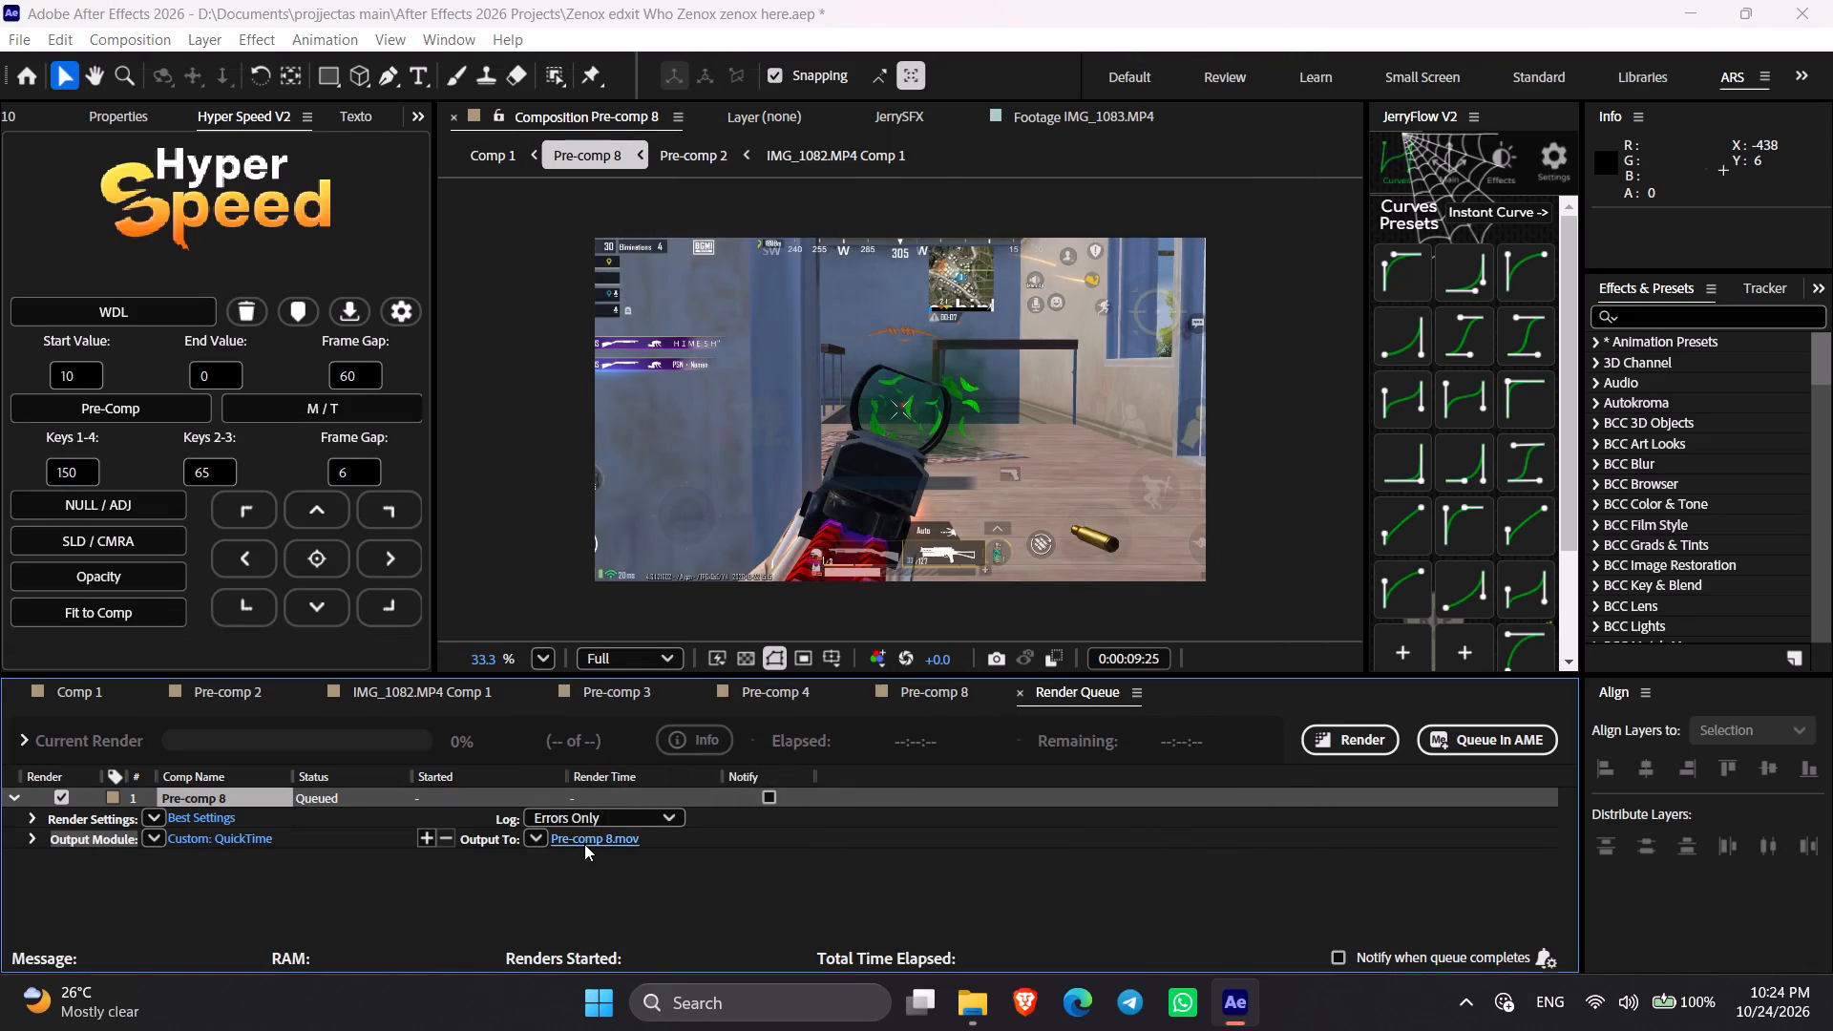
key("q")
key("q")
key("f")
key("w")
key("f")
type("wf")
left_click(728, 637)
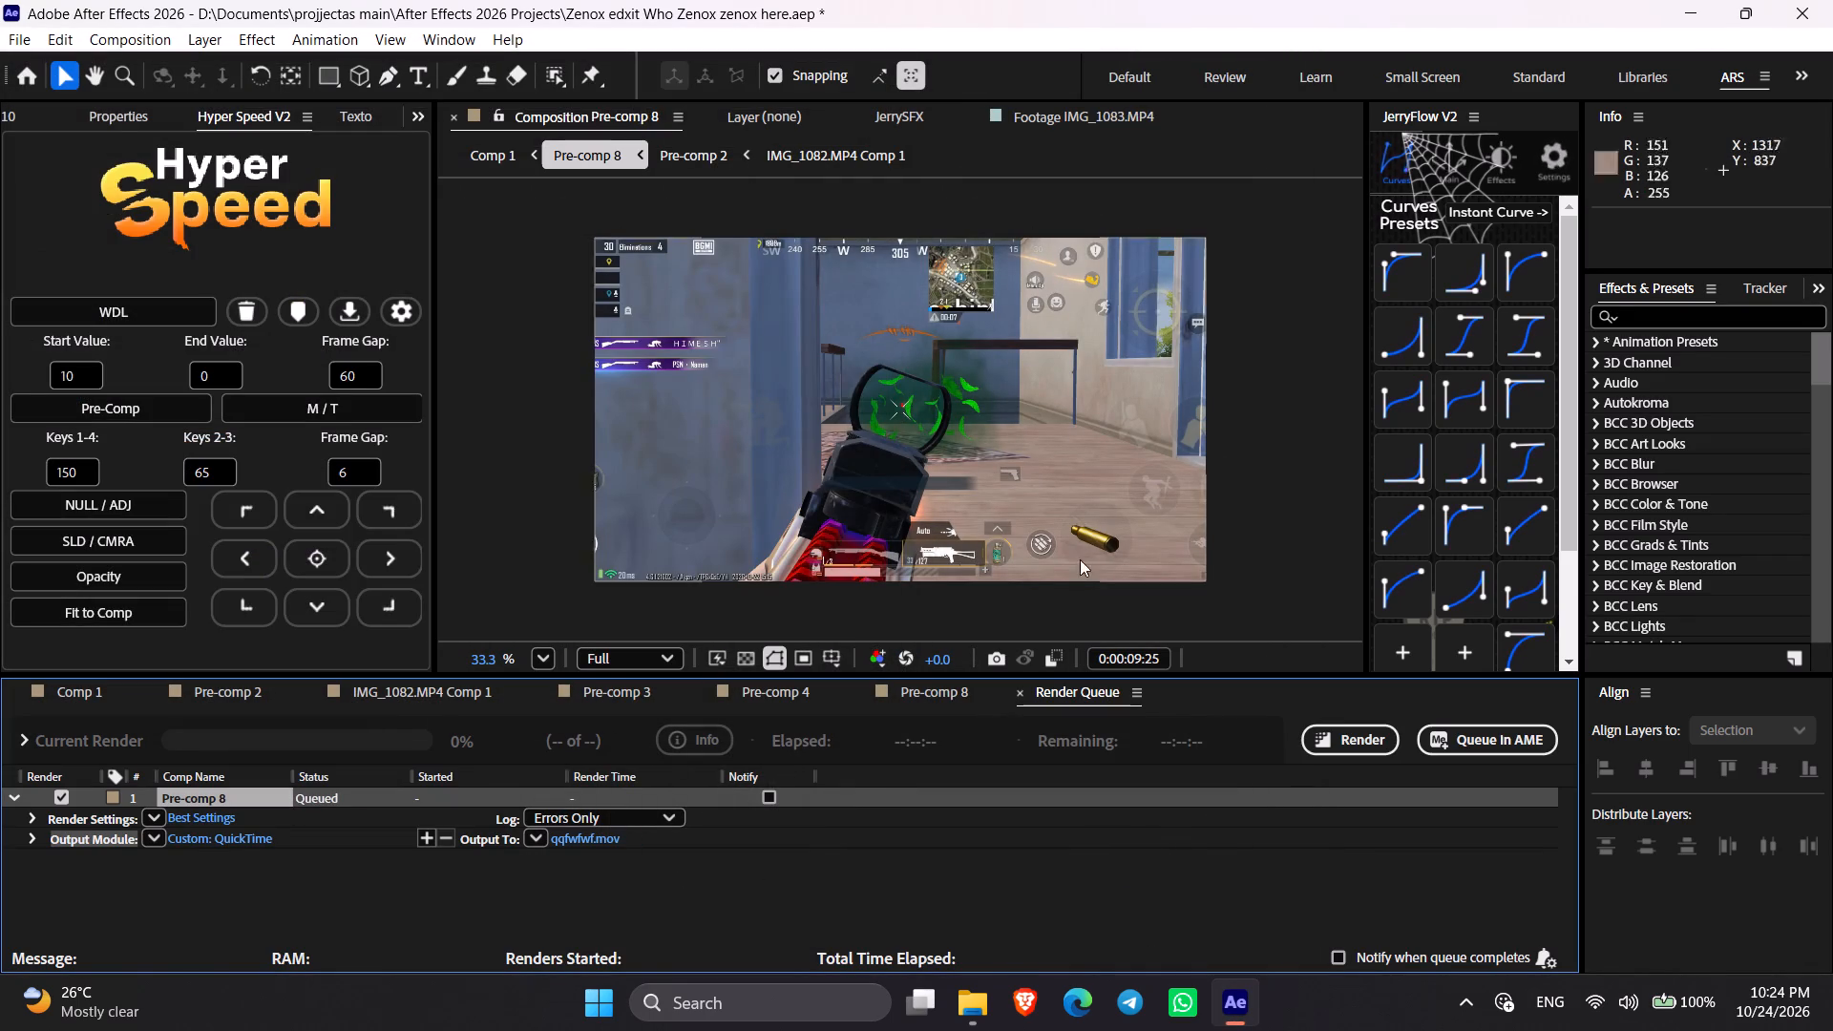
Start rendering the queued Pre-comp 8.
left_click(1324, 725)
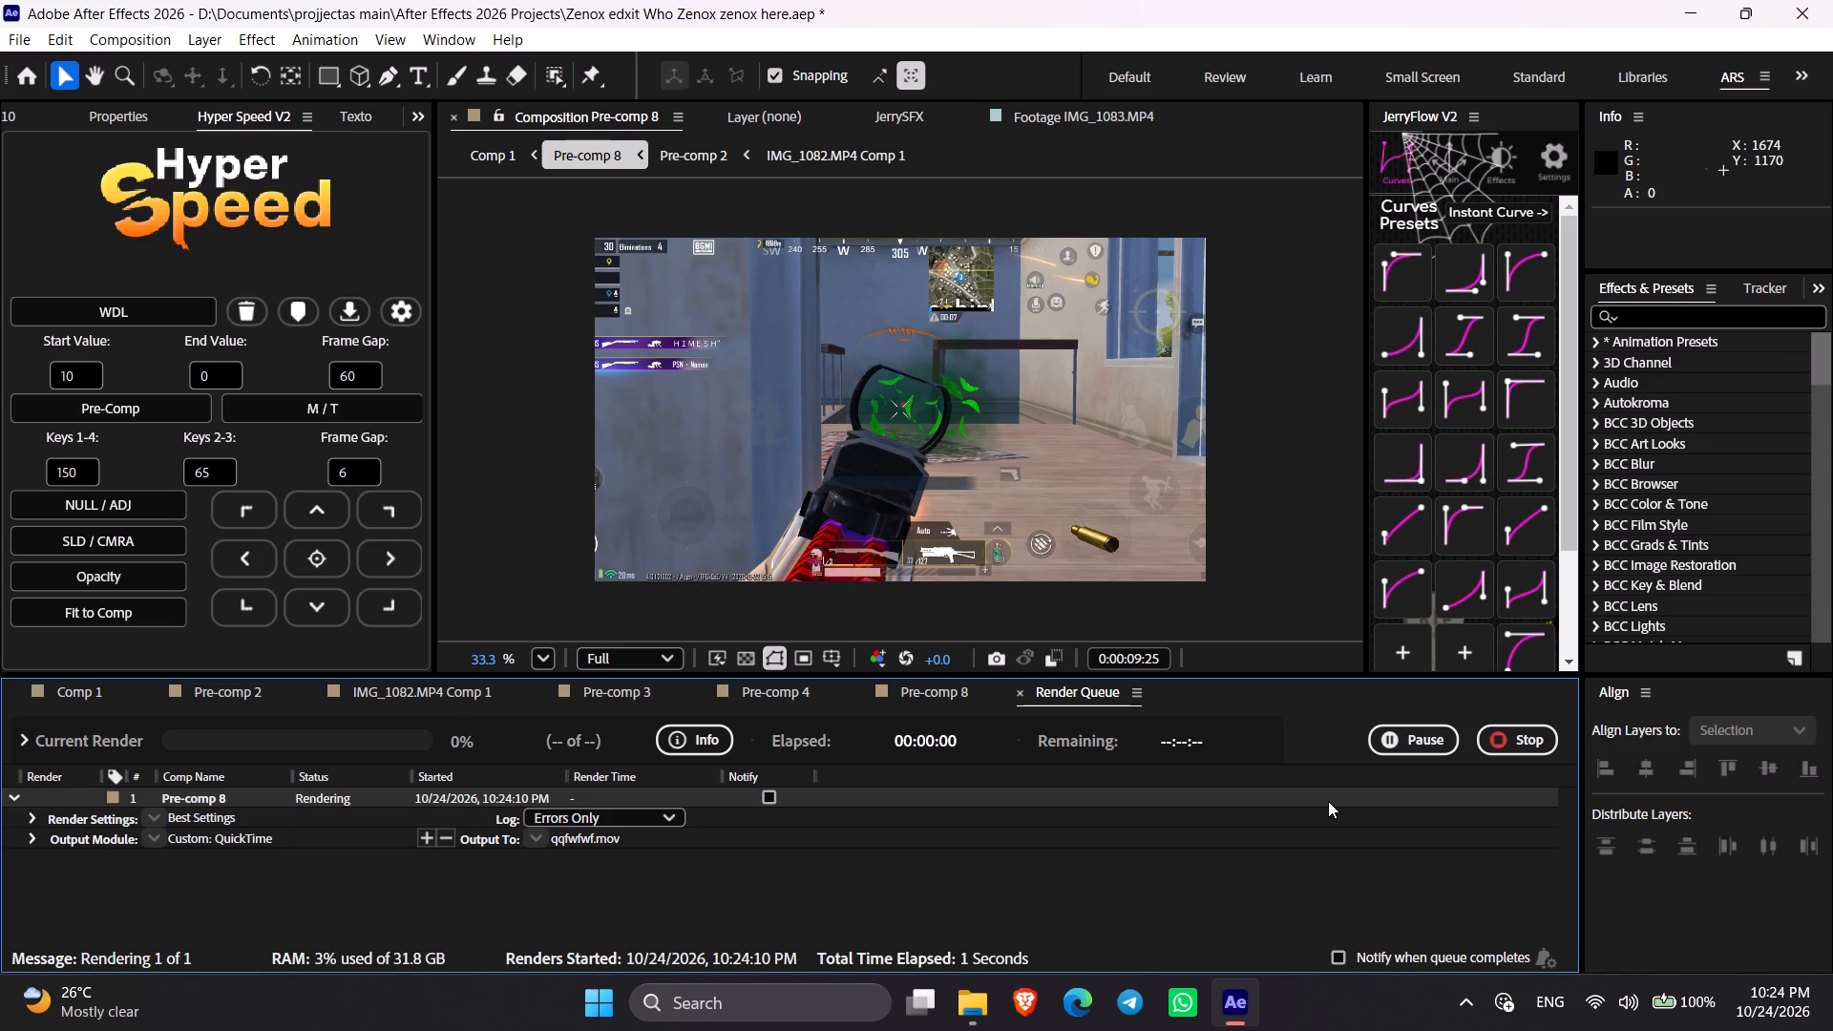
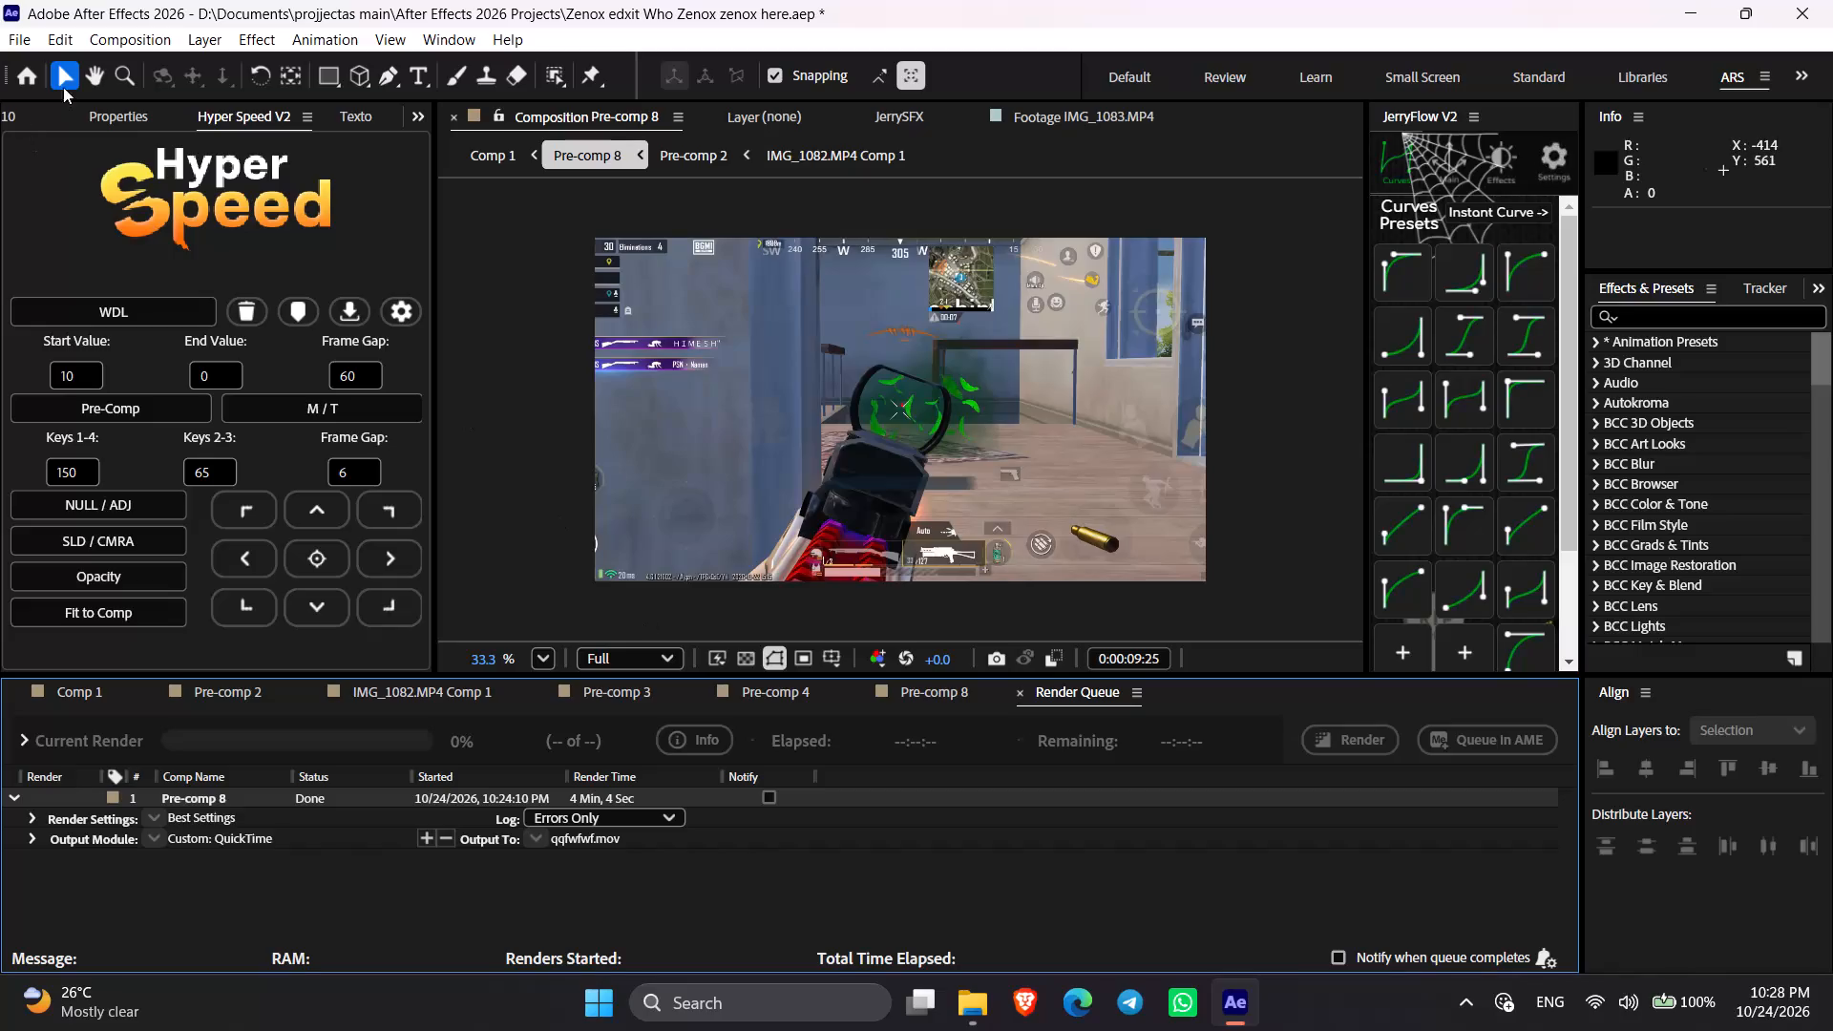
Purge all memory and disk cache, including the disk cache for all versions.
left_click(54, 42)
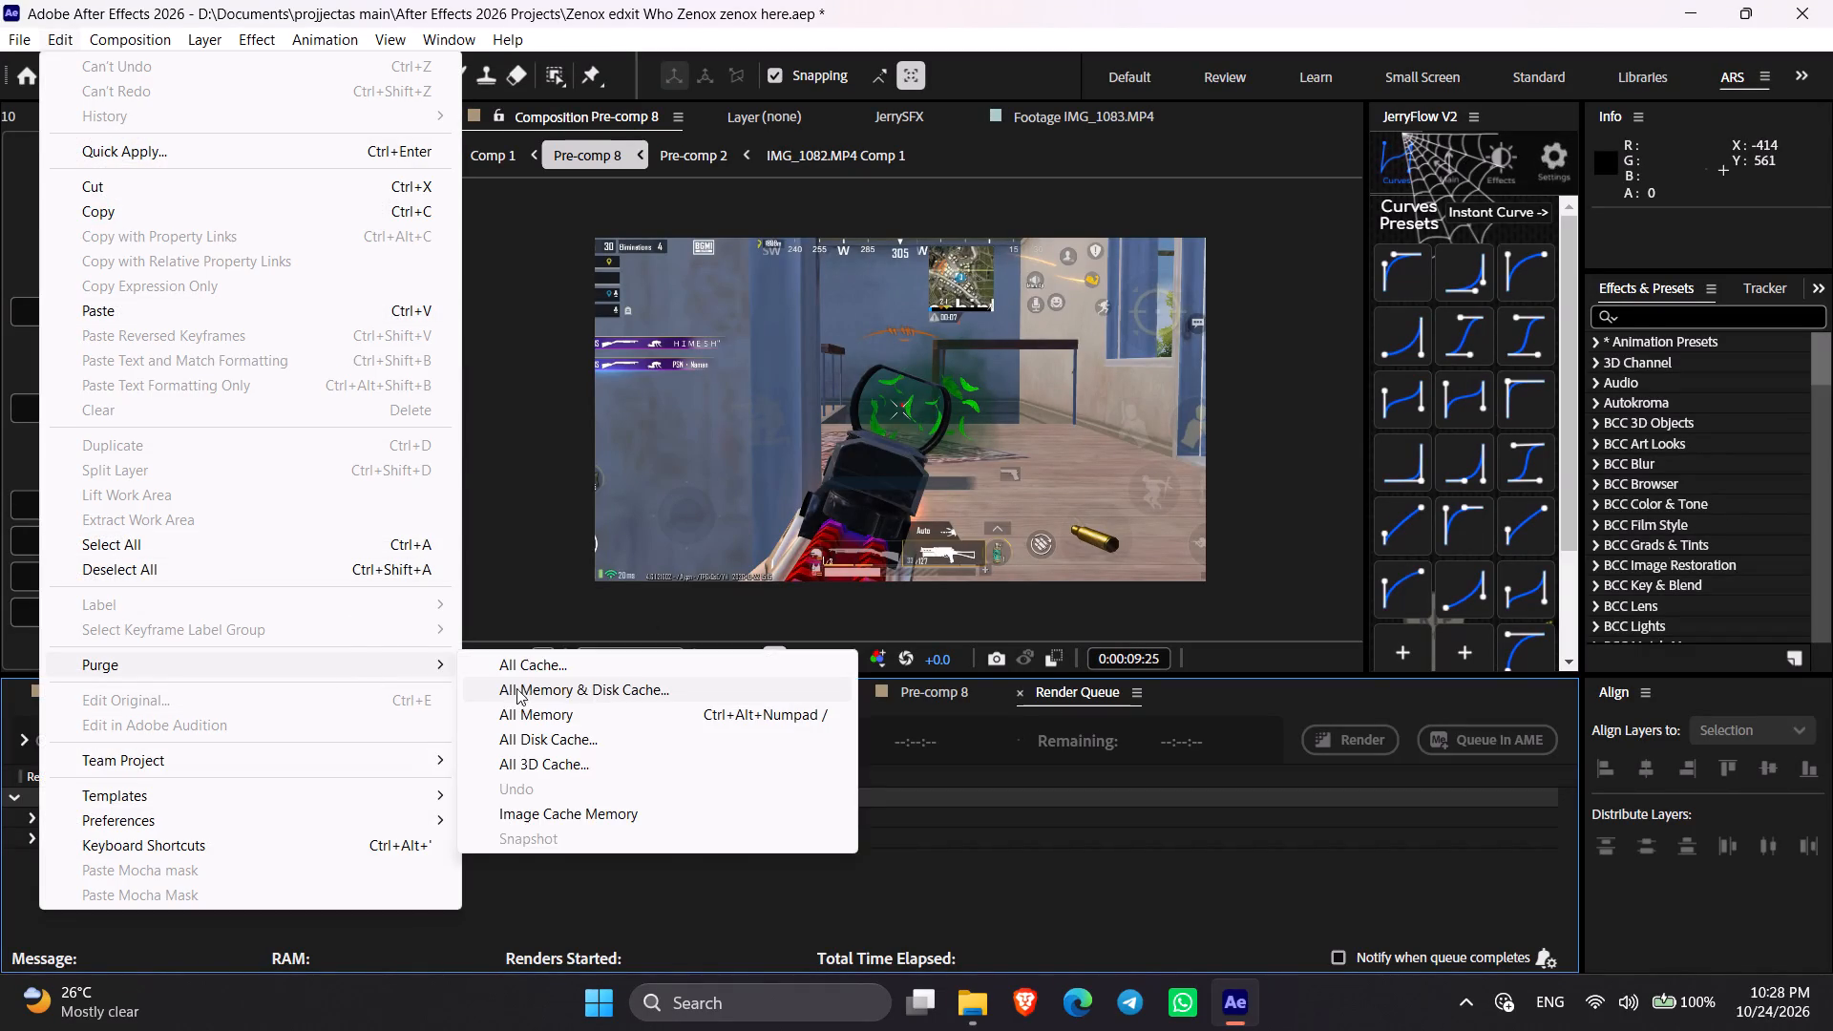
left_click(575, 684)
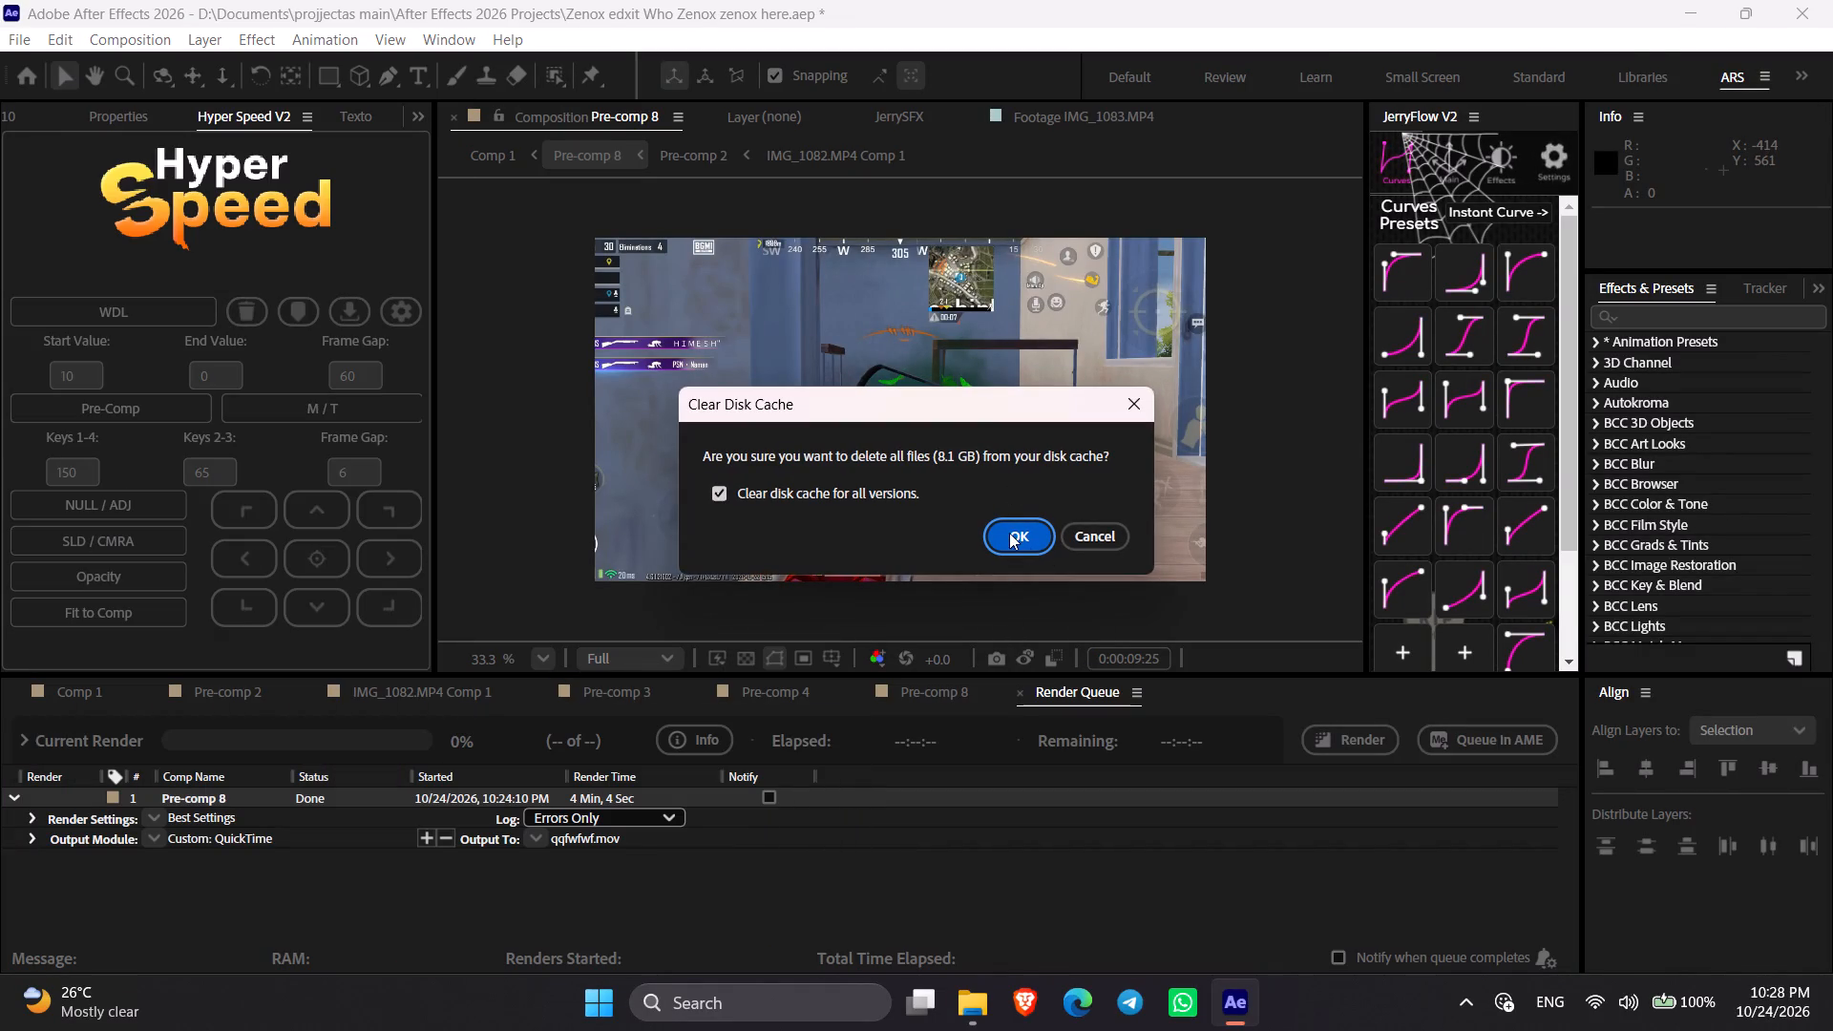
left_click(1009, 533)
left_click(1689, 3)
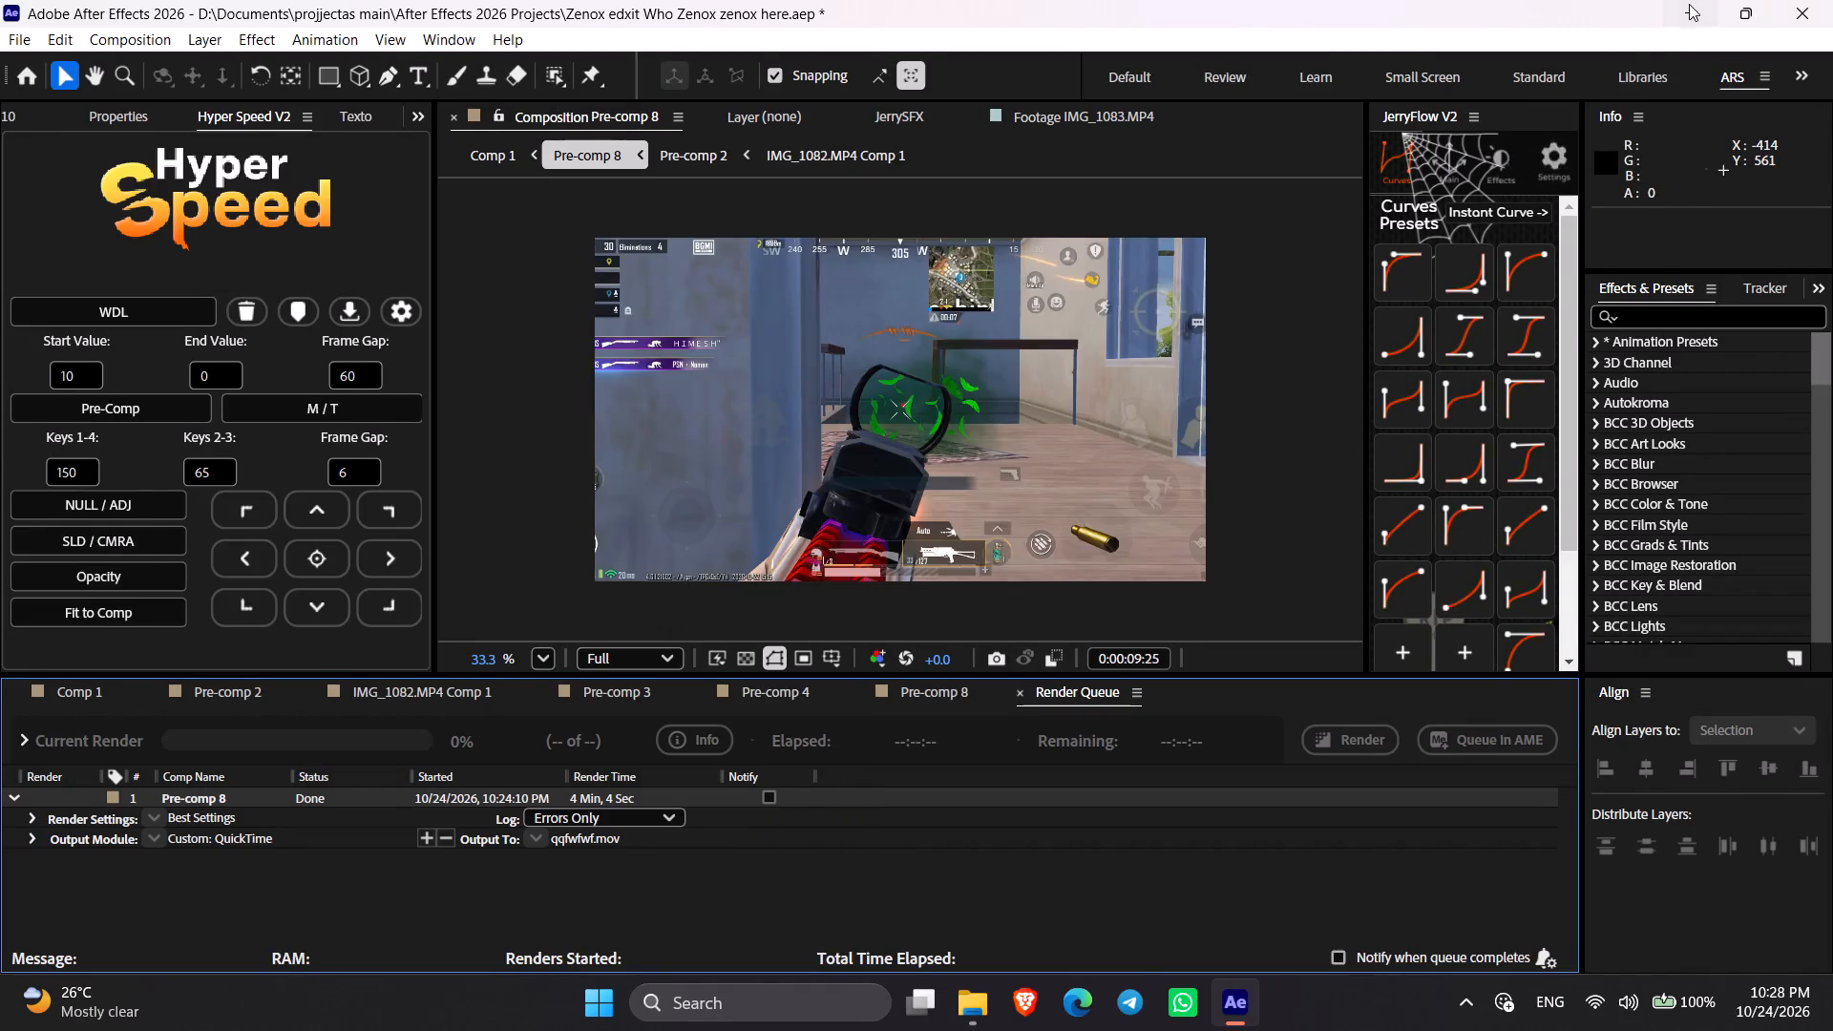
left_click(1832, 0)
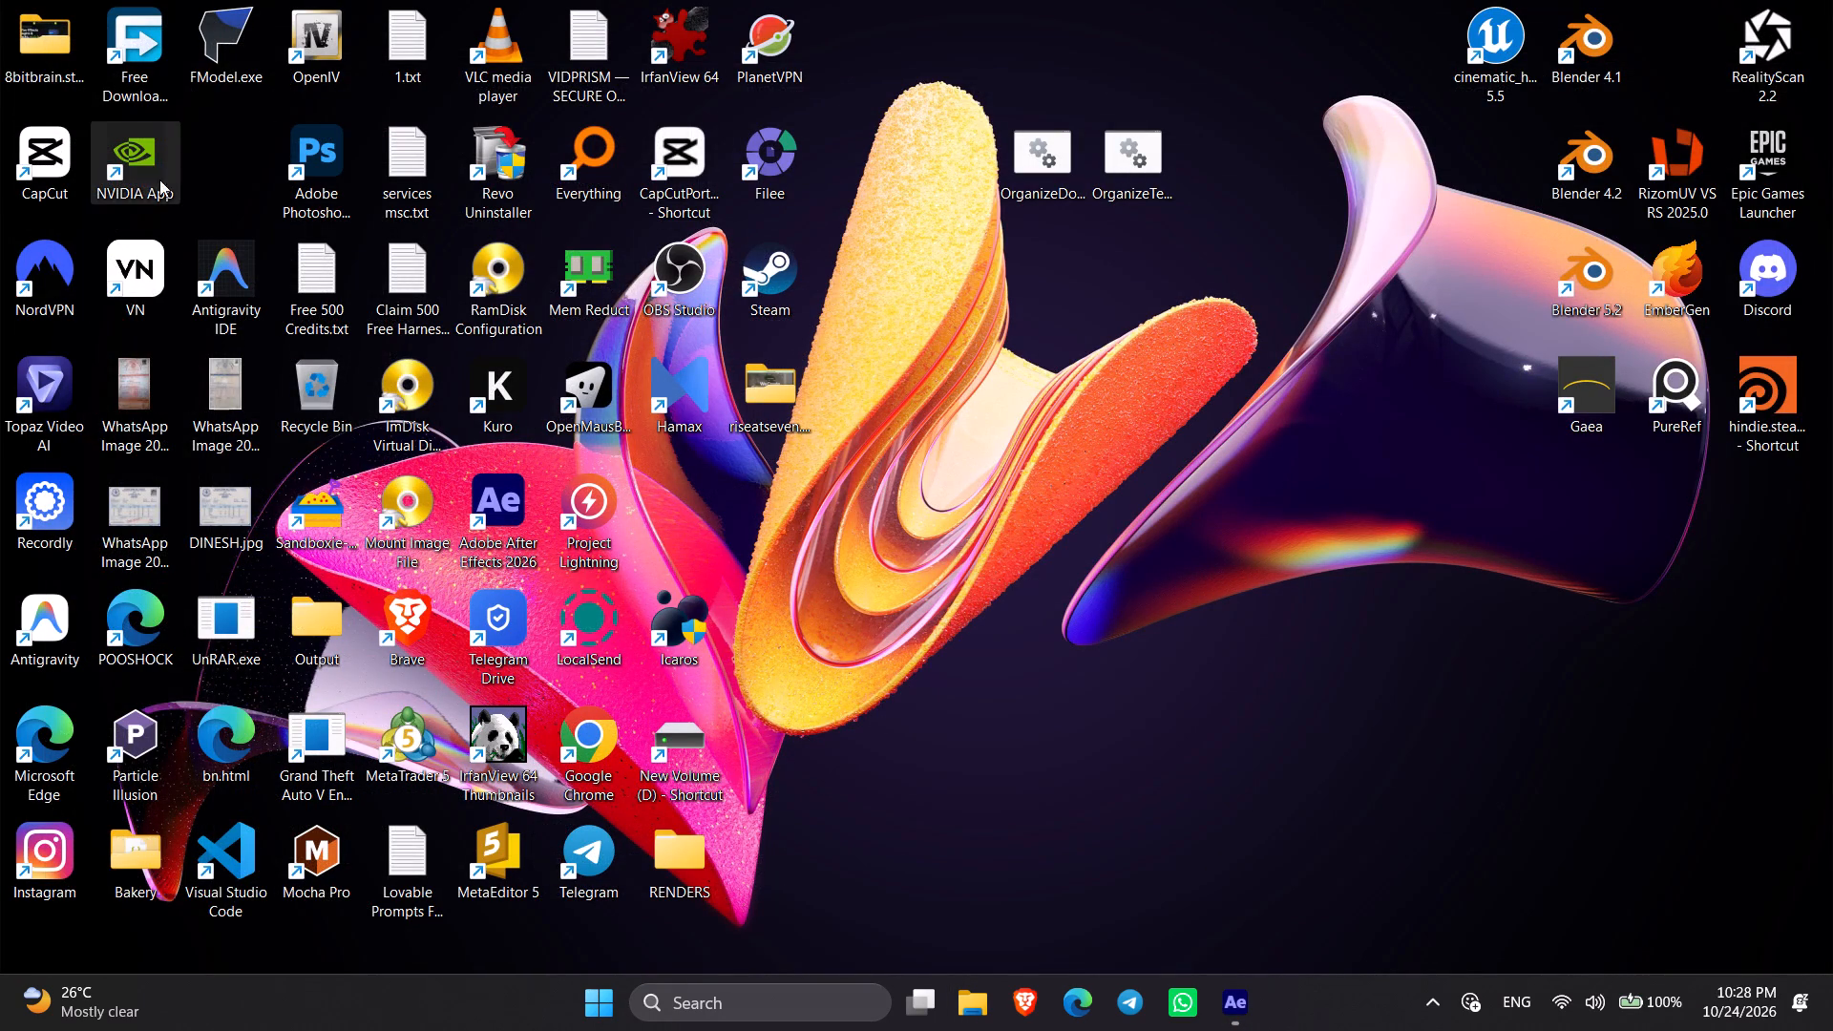
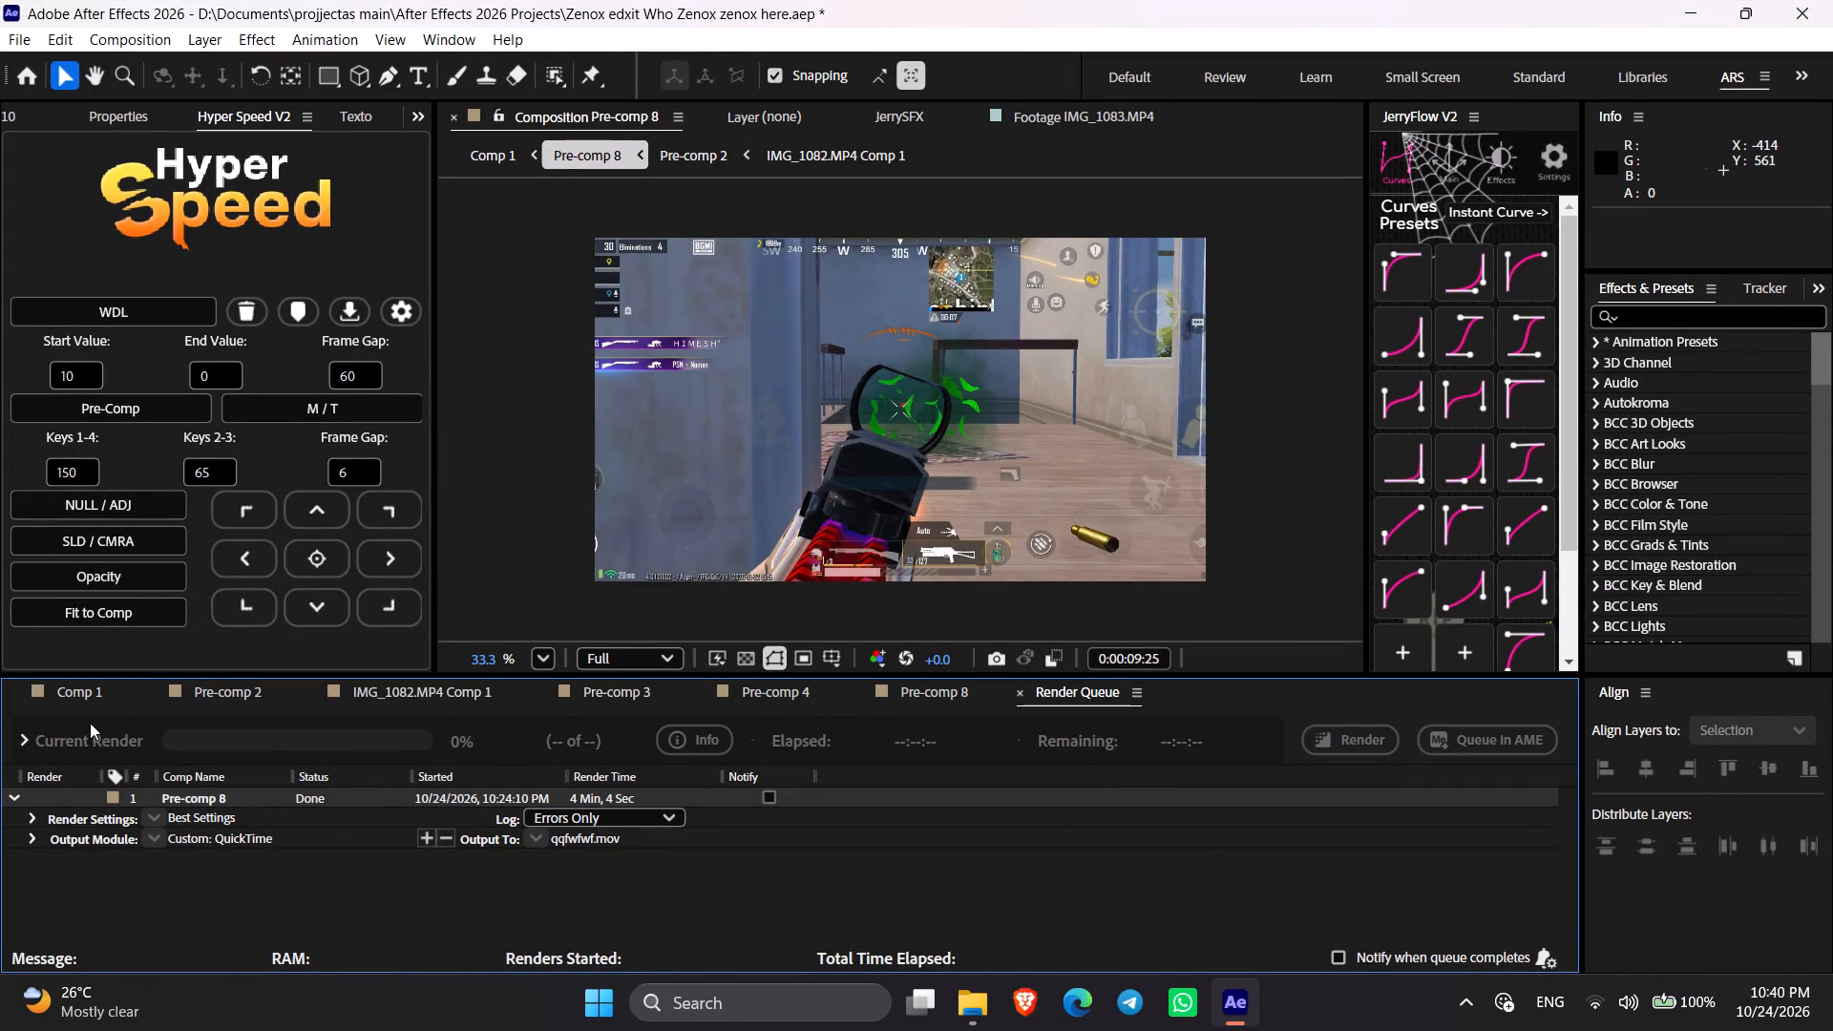
Open the Comp 1 timeline and purge the disk cache.
left_click(93, 683)
left_click(60, 44)
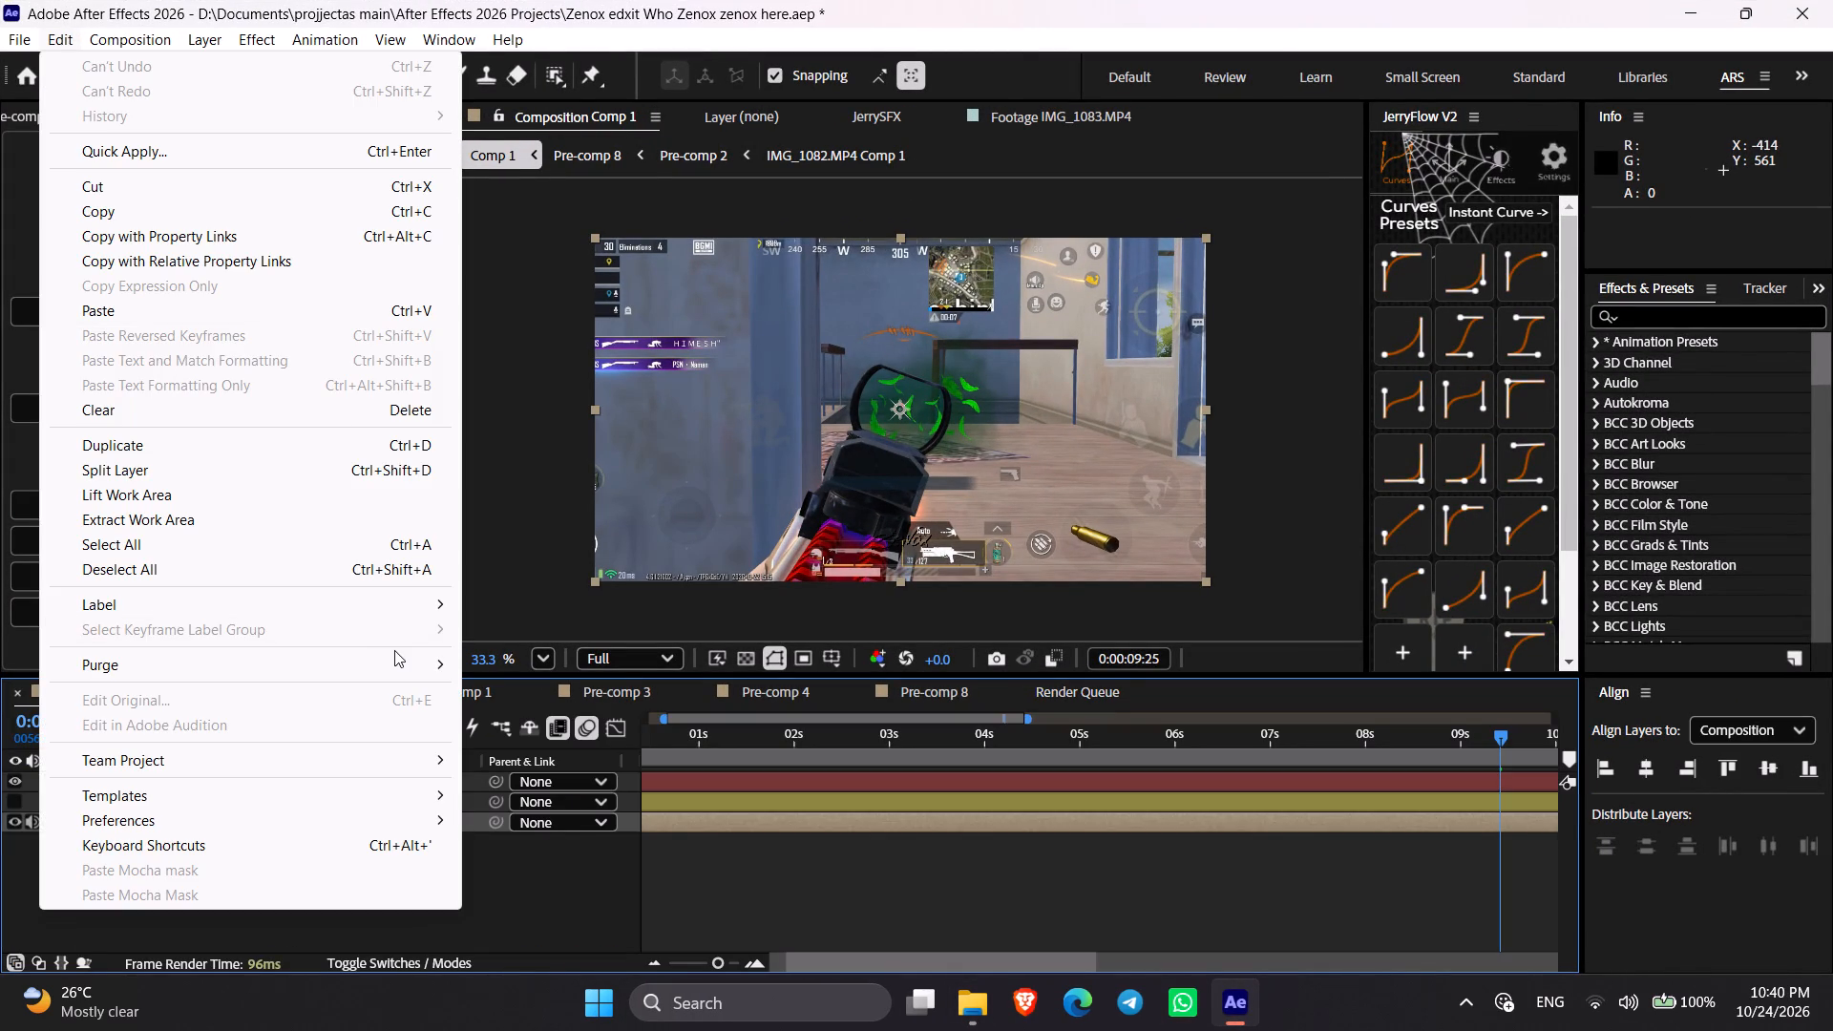
left_click(569, 684)
key("Return")
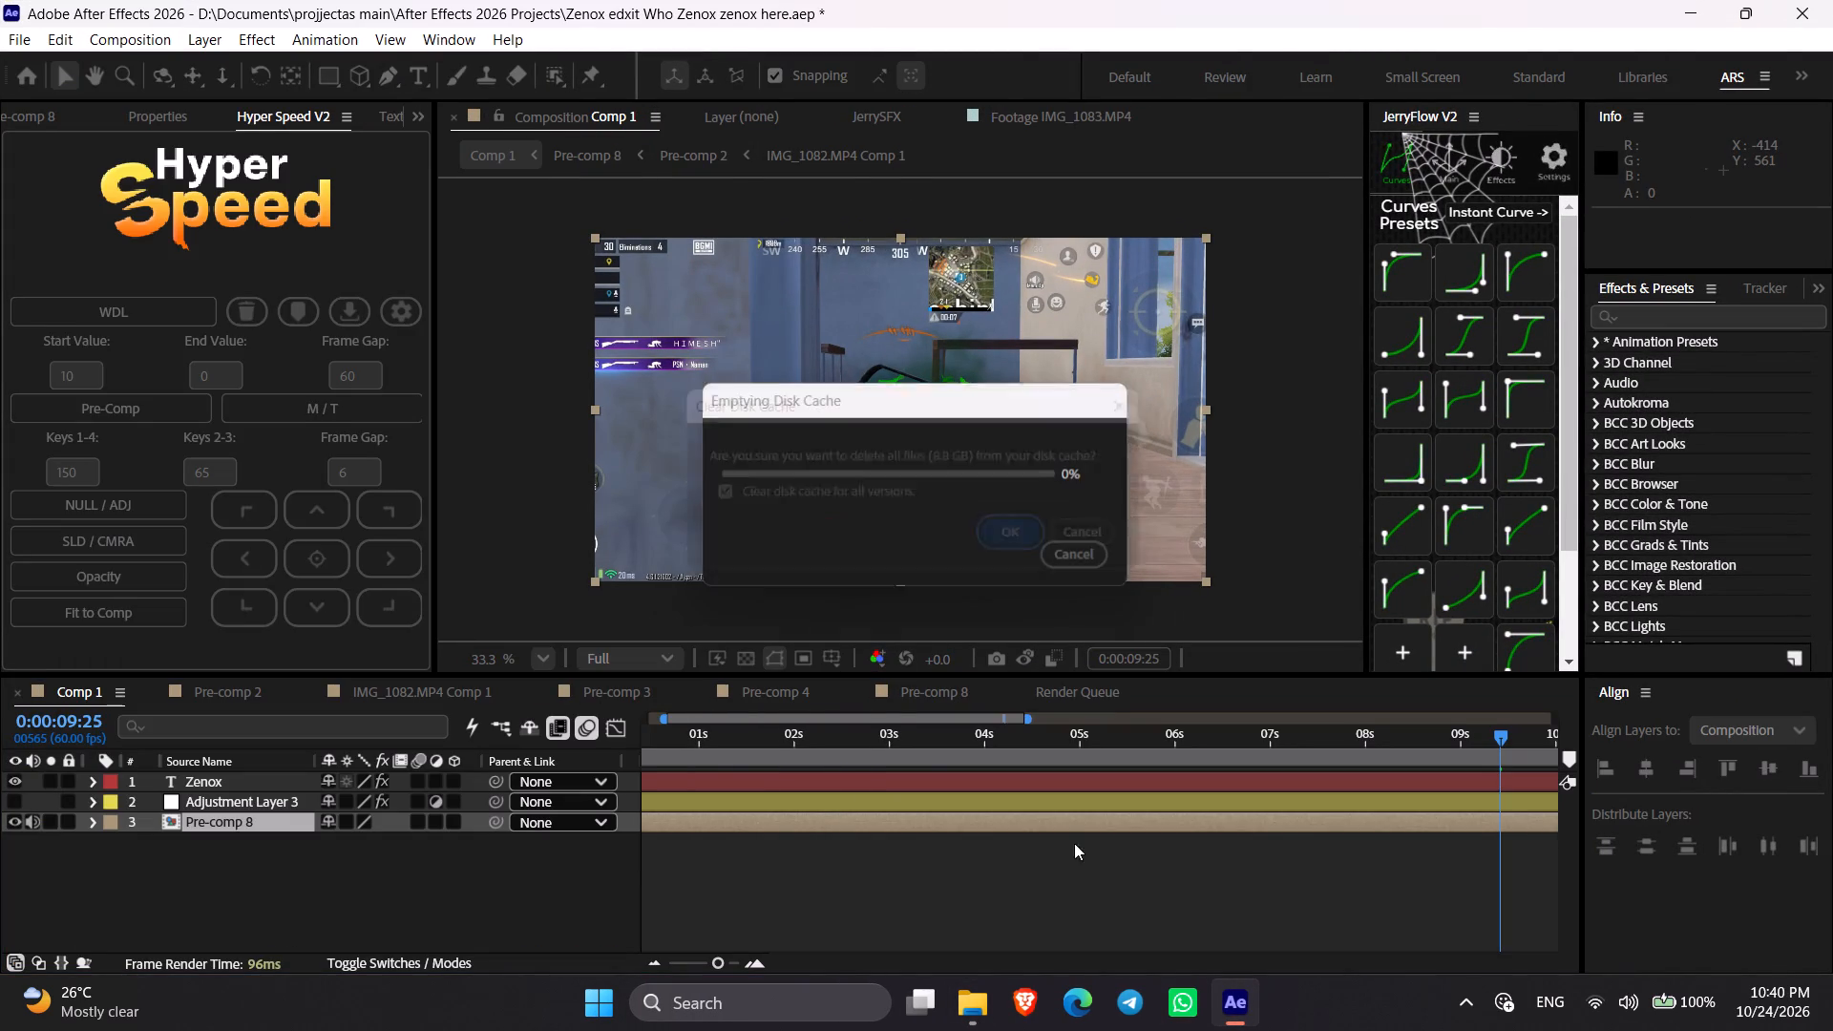
Return to the start of Comp 1, show its full duration, and turn off the video and audio of Pre-comp 8.
left_click_drag(688, 746, 521, 763)
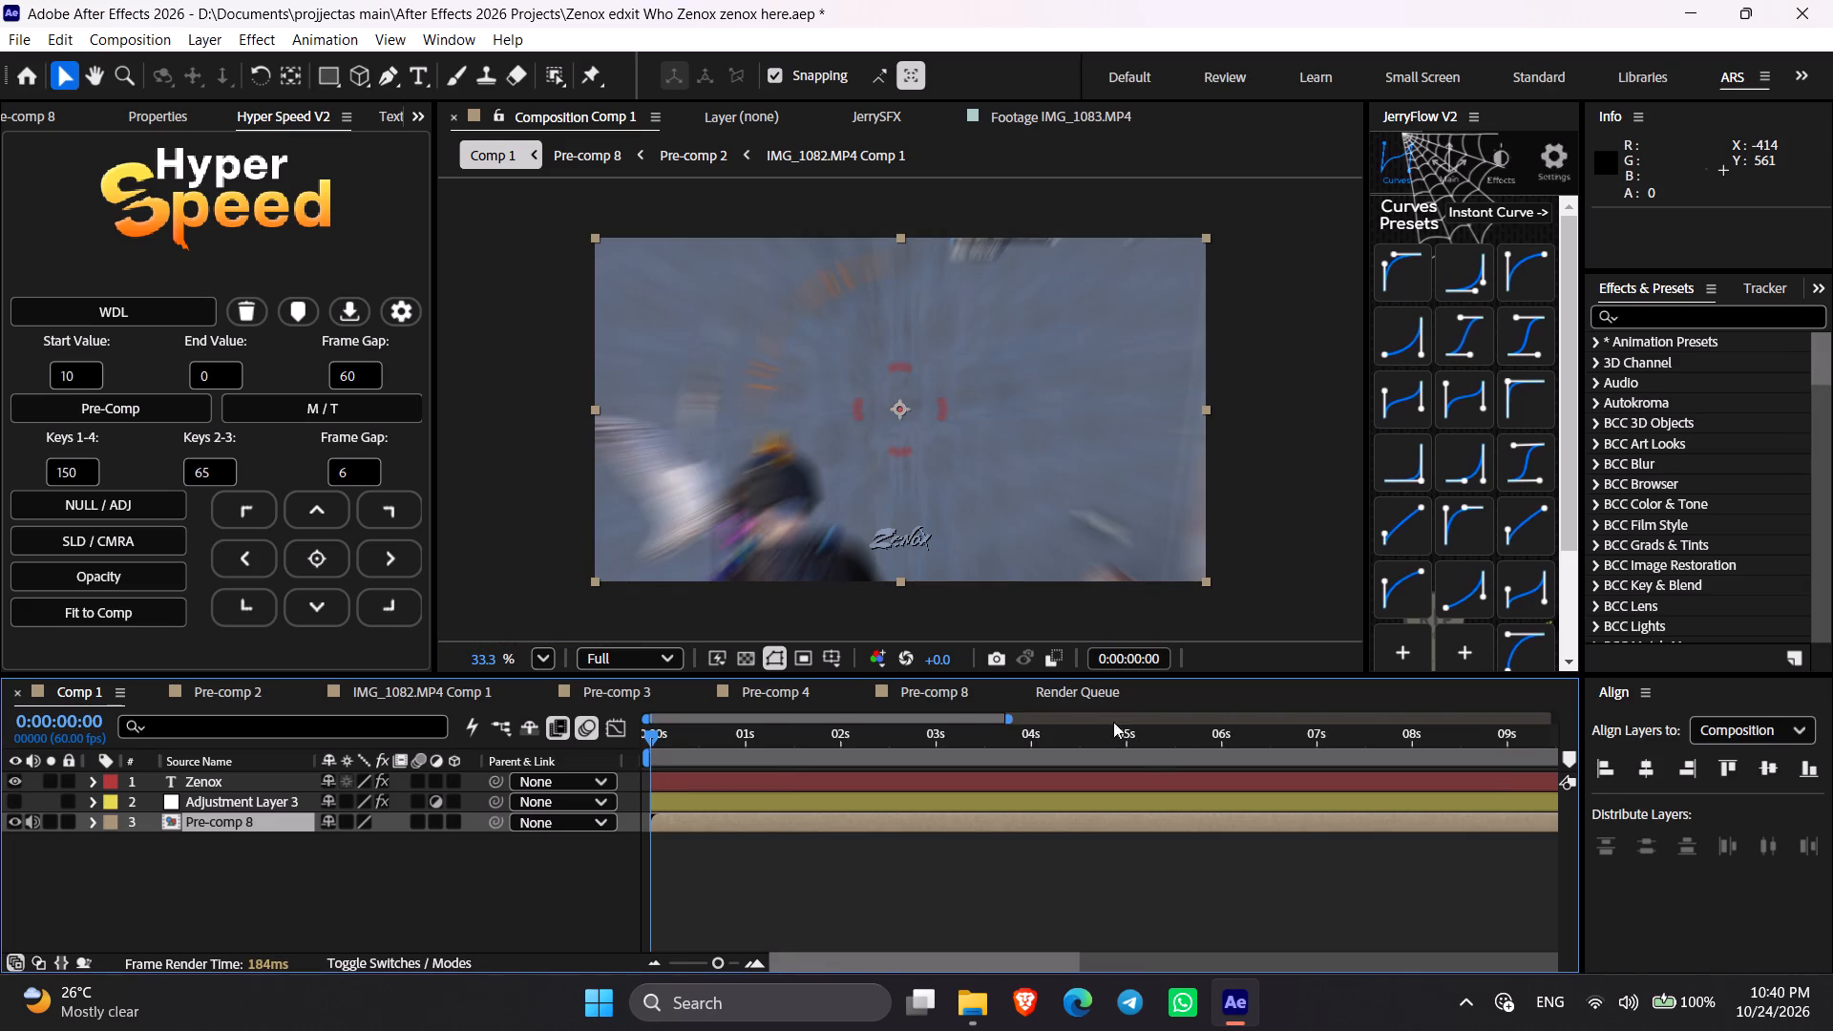
left_click_drag(1006, 724, 1644, 731)
left_click_drag(34, 821, 24, 821)
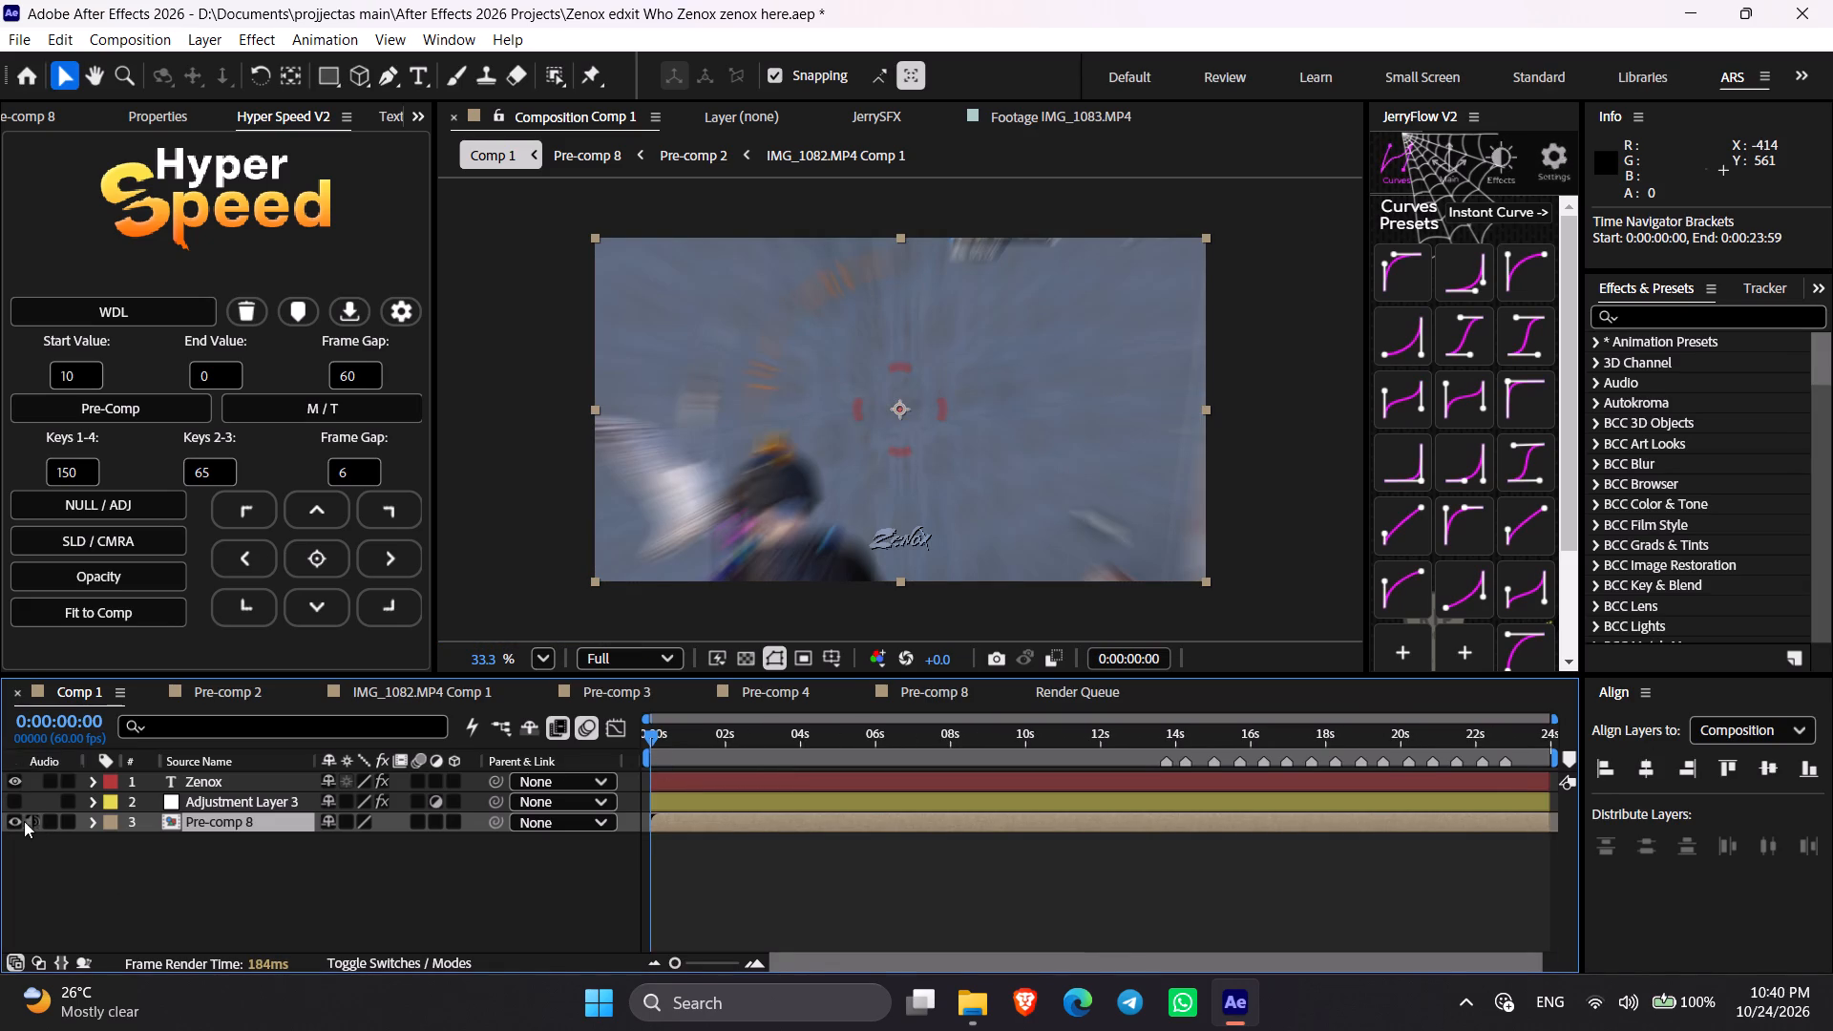
left_click_drag(24, 821, 25, 821)
left_click(6, 819)
left_click(14, 820)
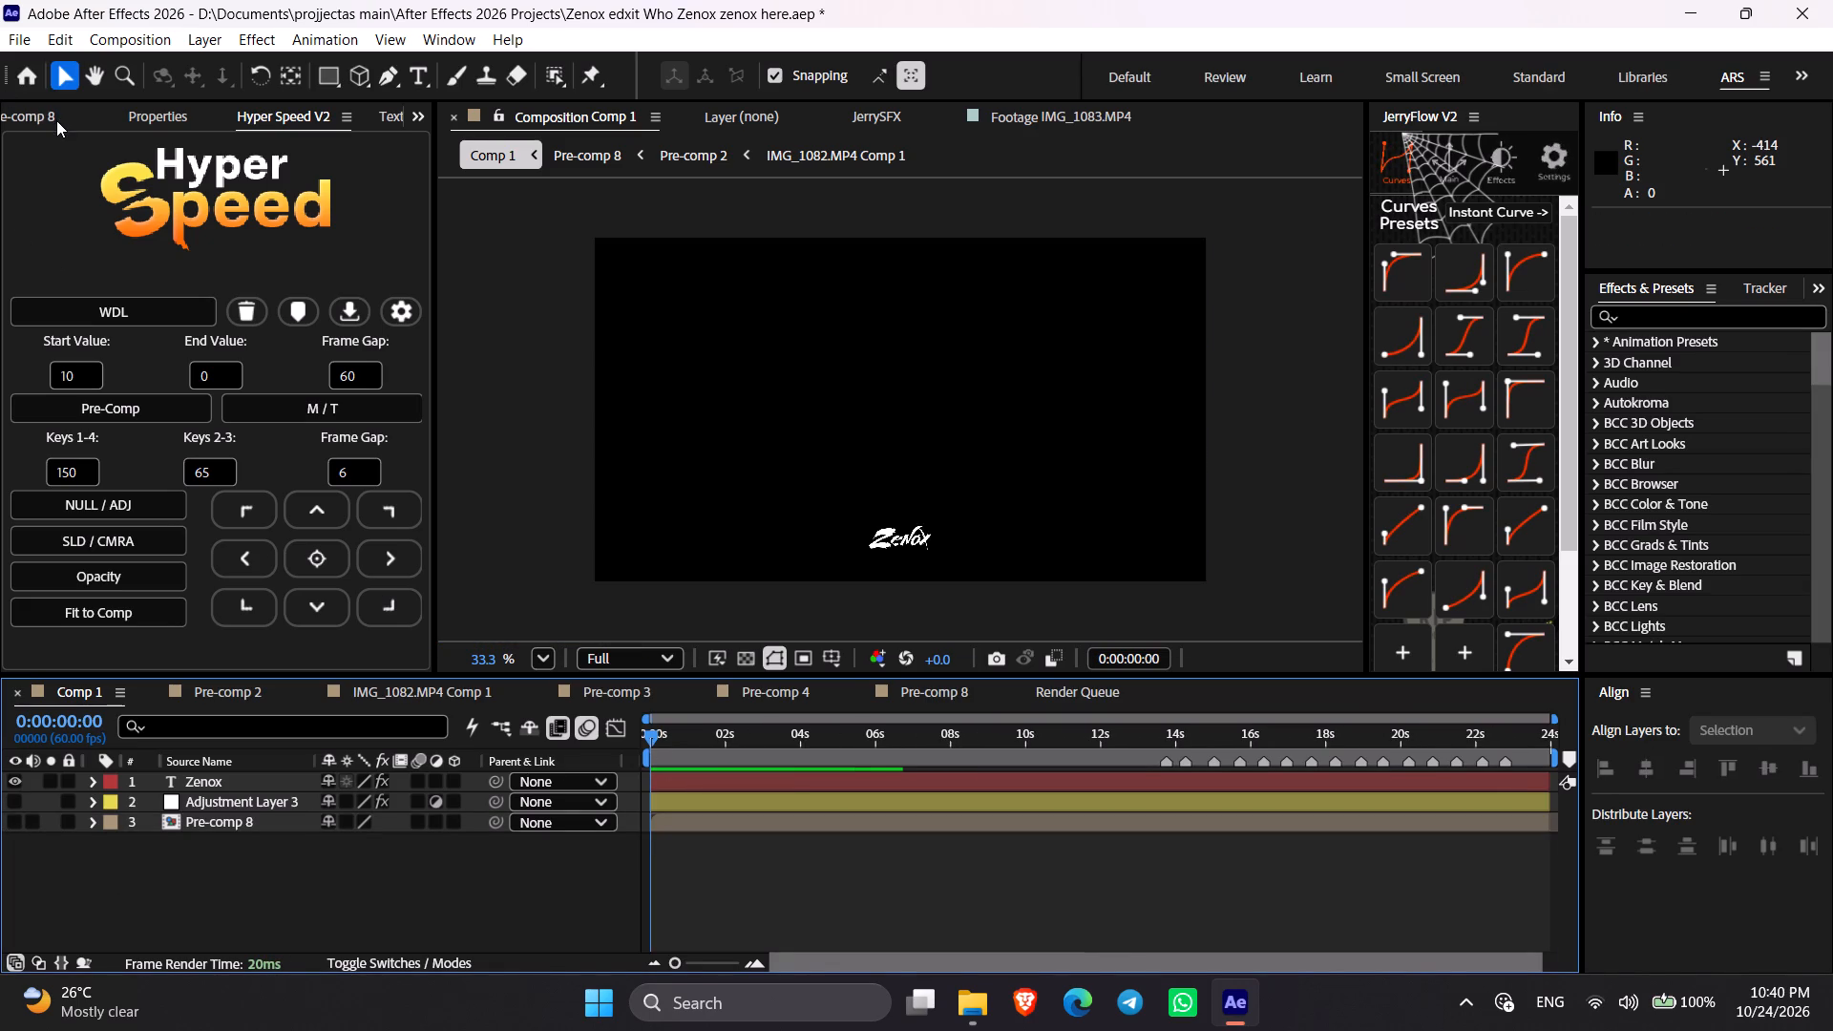
Bring up the project's item list in place of the Hyper Speed controls.
left_click(56, 120)
left_click(414, 113)
left_click(454, 149)
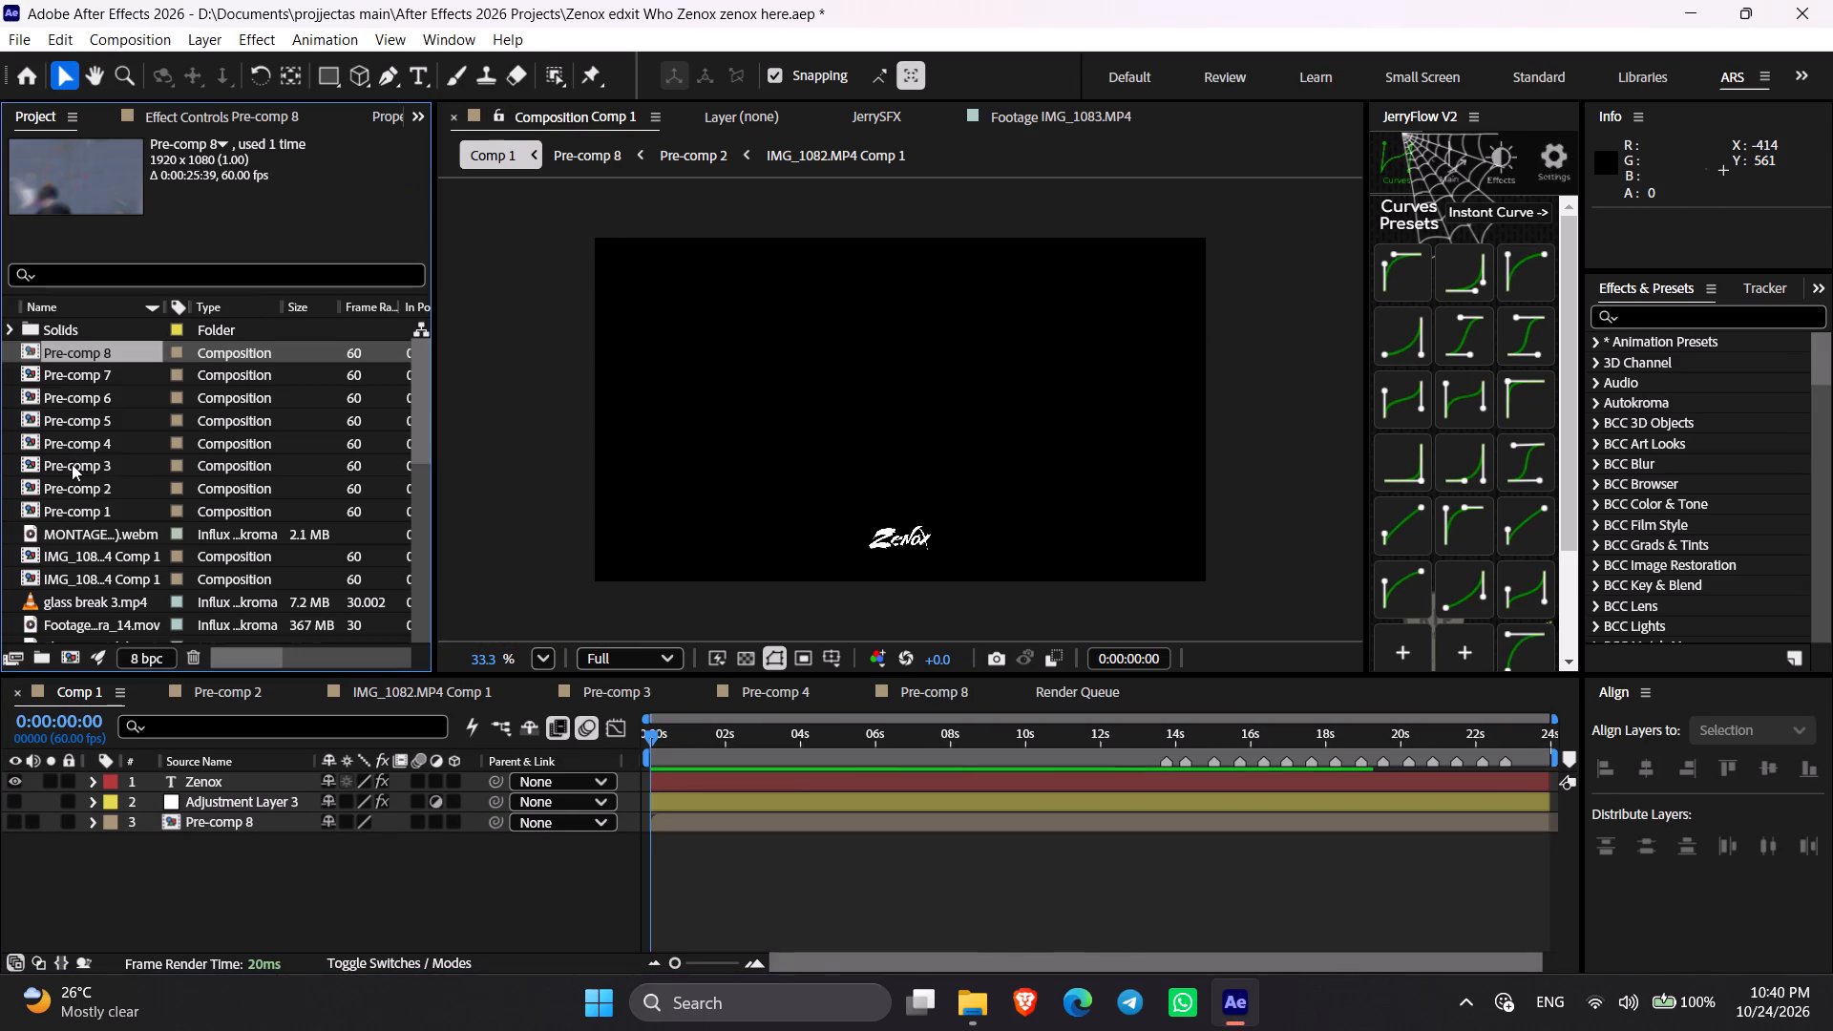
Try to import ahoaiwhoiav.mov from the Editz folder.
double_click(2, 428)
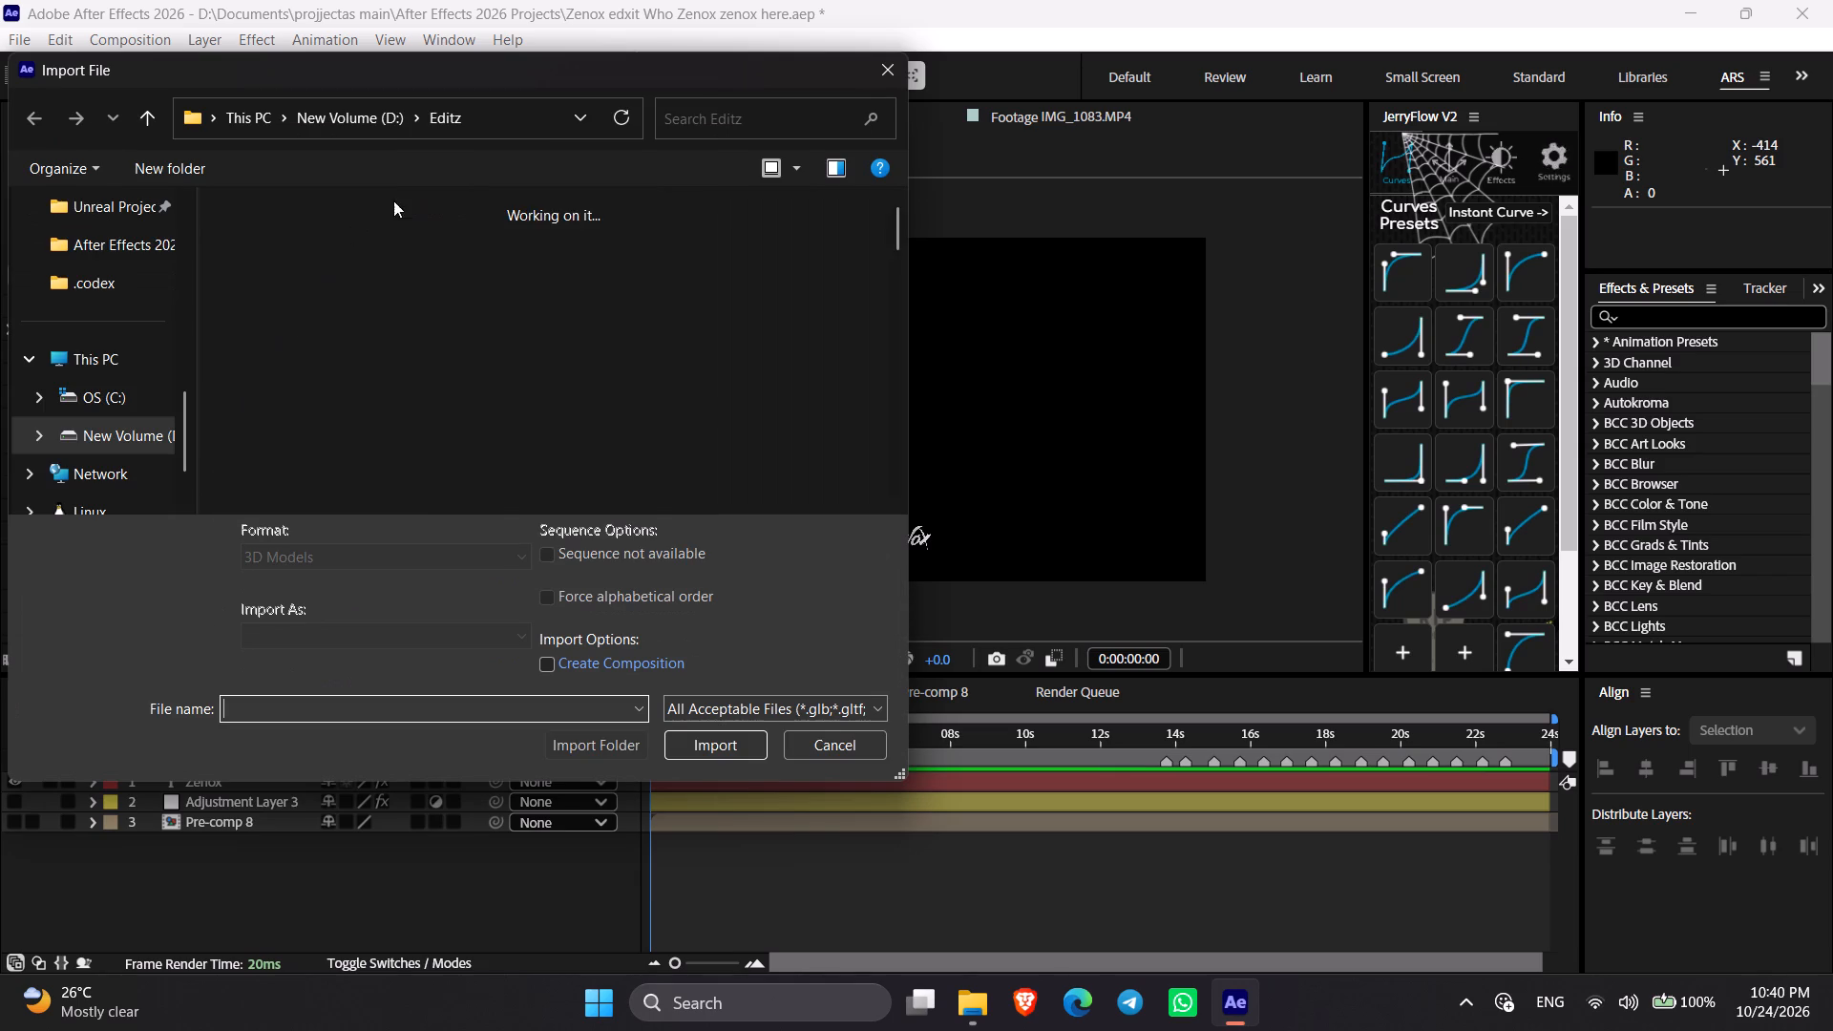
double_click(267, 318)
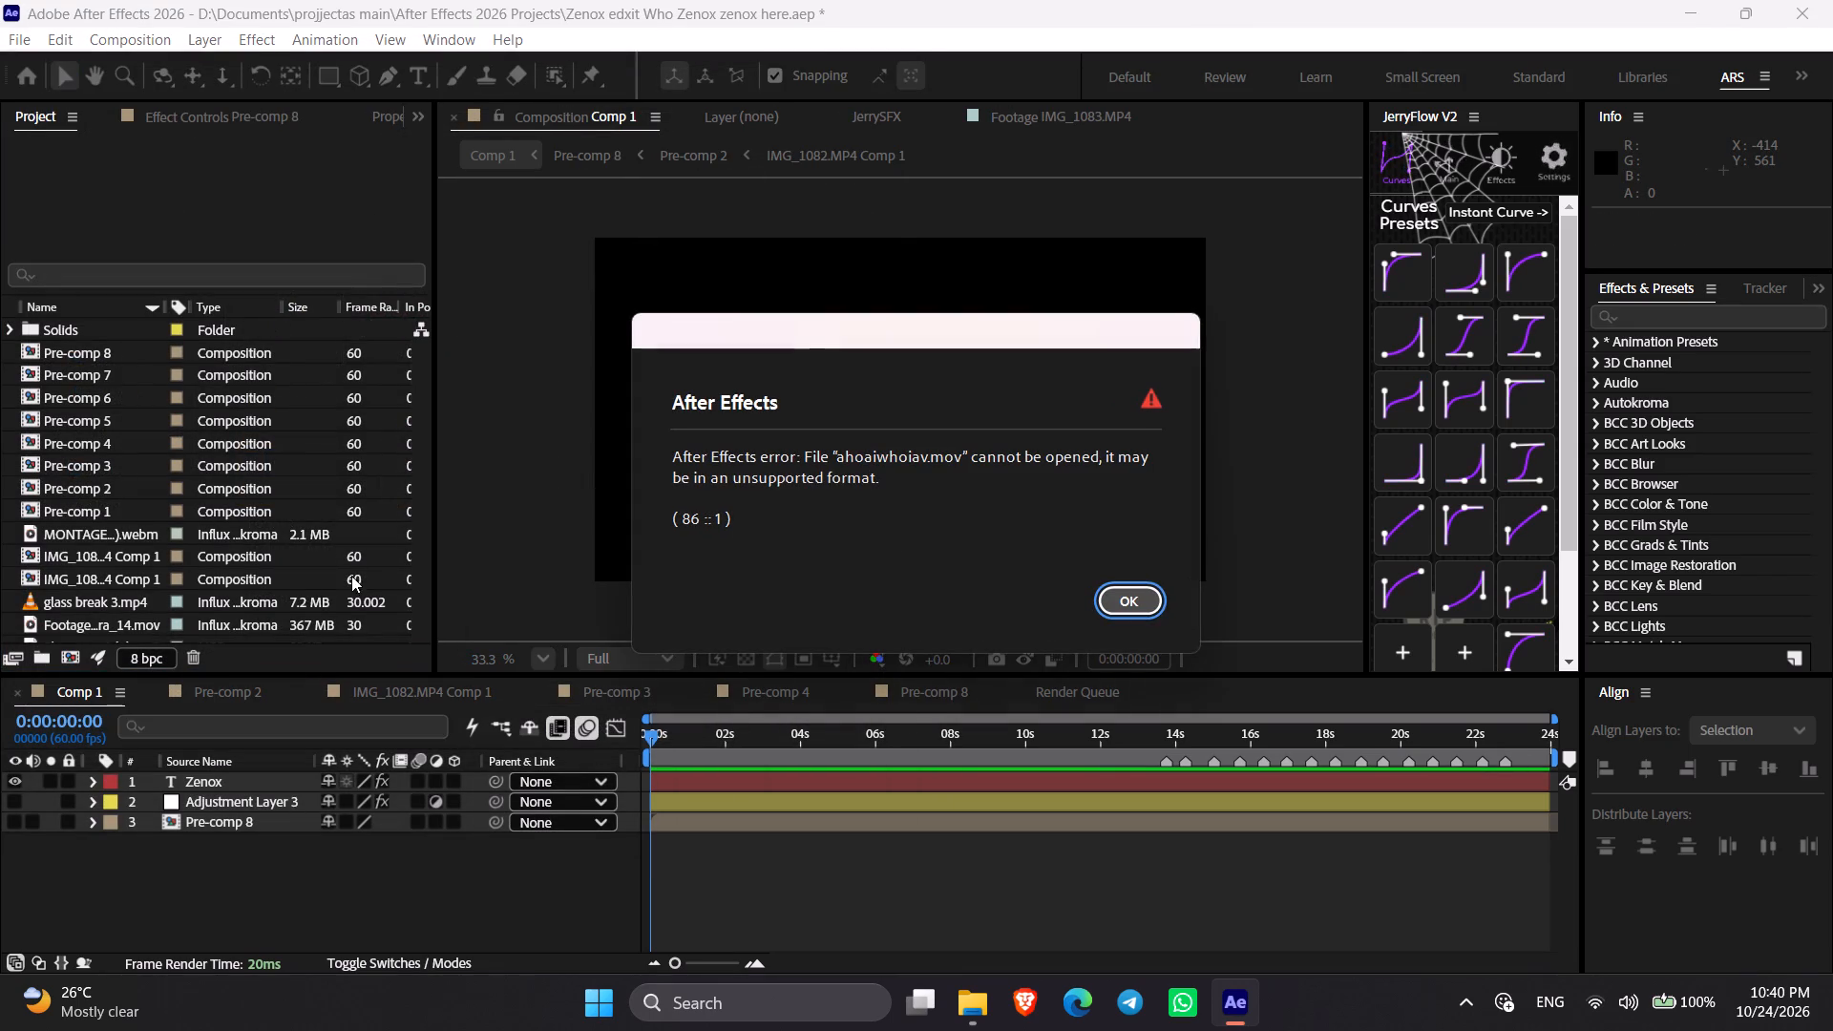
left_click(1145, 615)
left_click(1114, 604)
Import the enhanced qqfwfwf_prob3.mp4 and place it directly above Pre-comp 8 in Comp 1, fitted to the composition height.
double_click(7, 387)
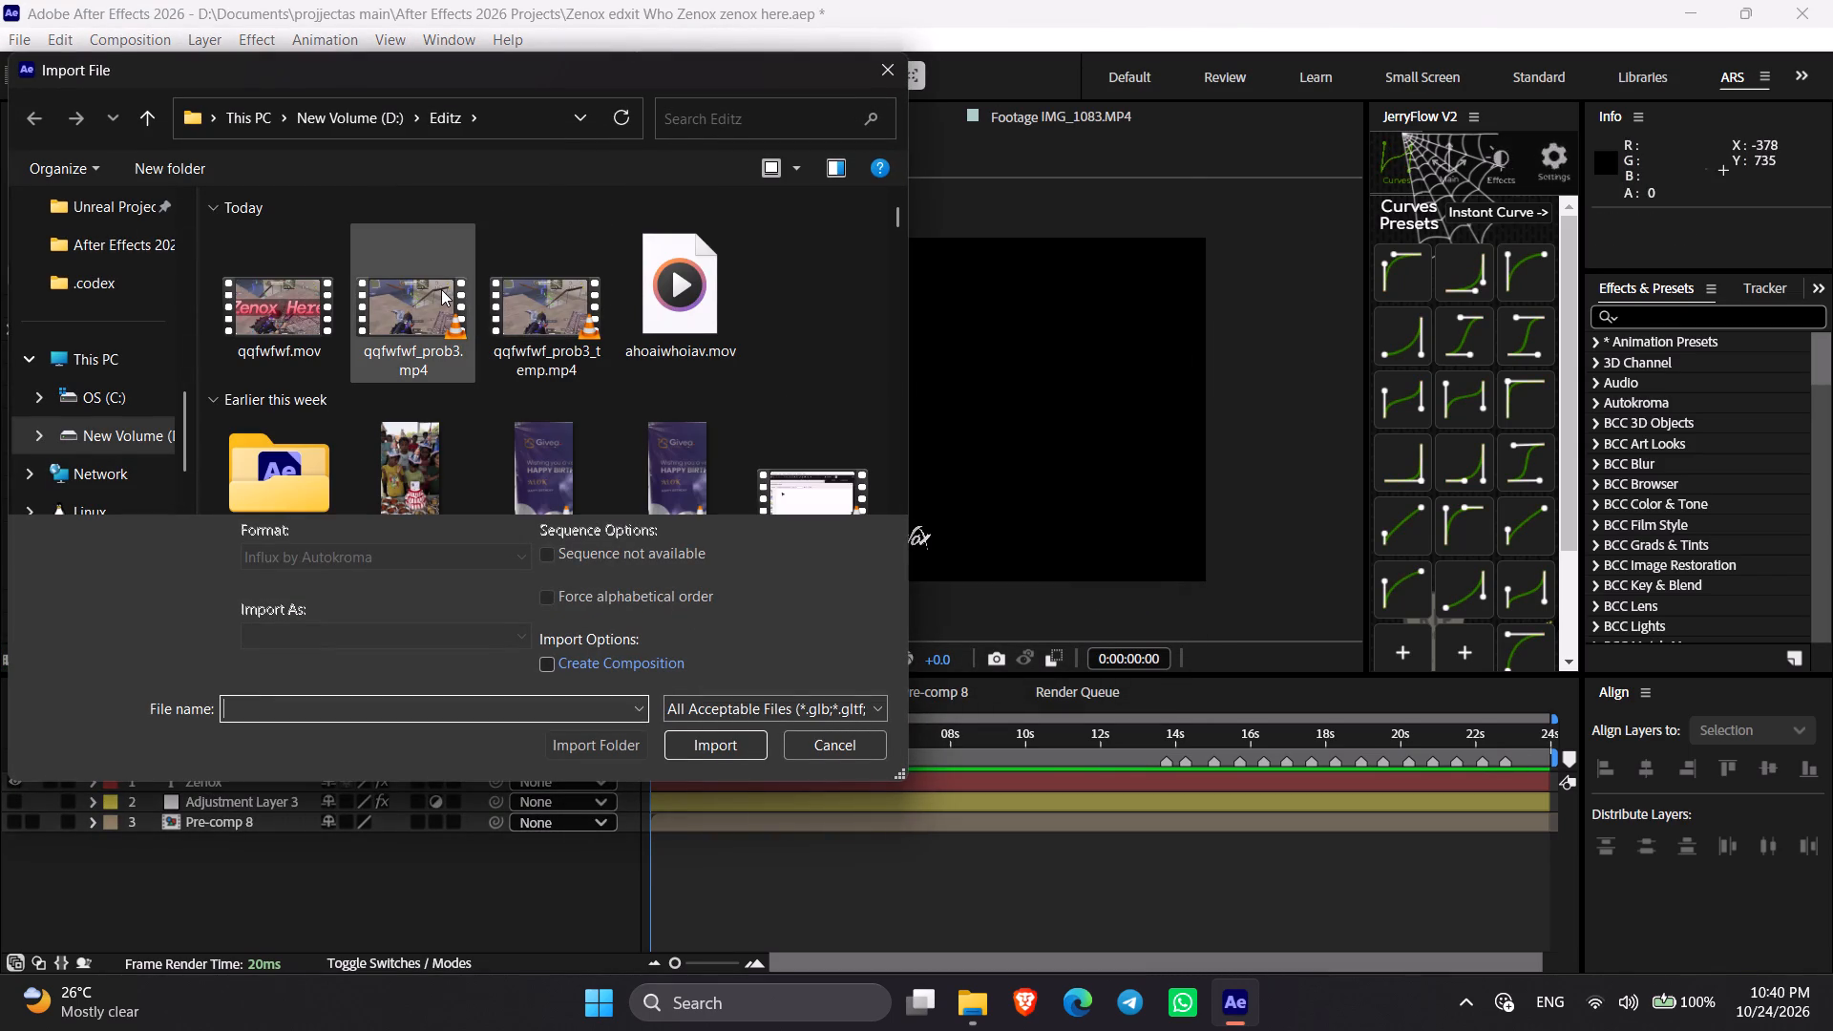
double_click(441, 289)
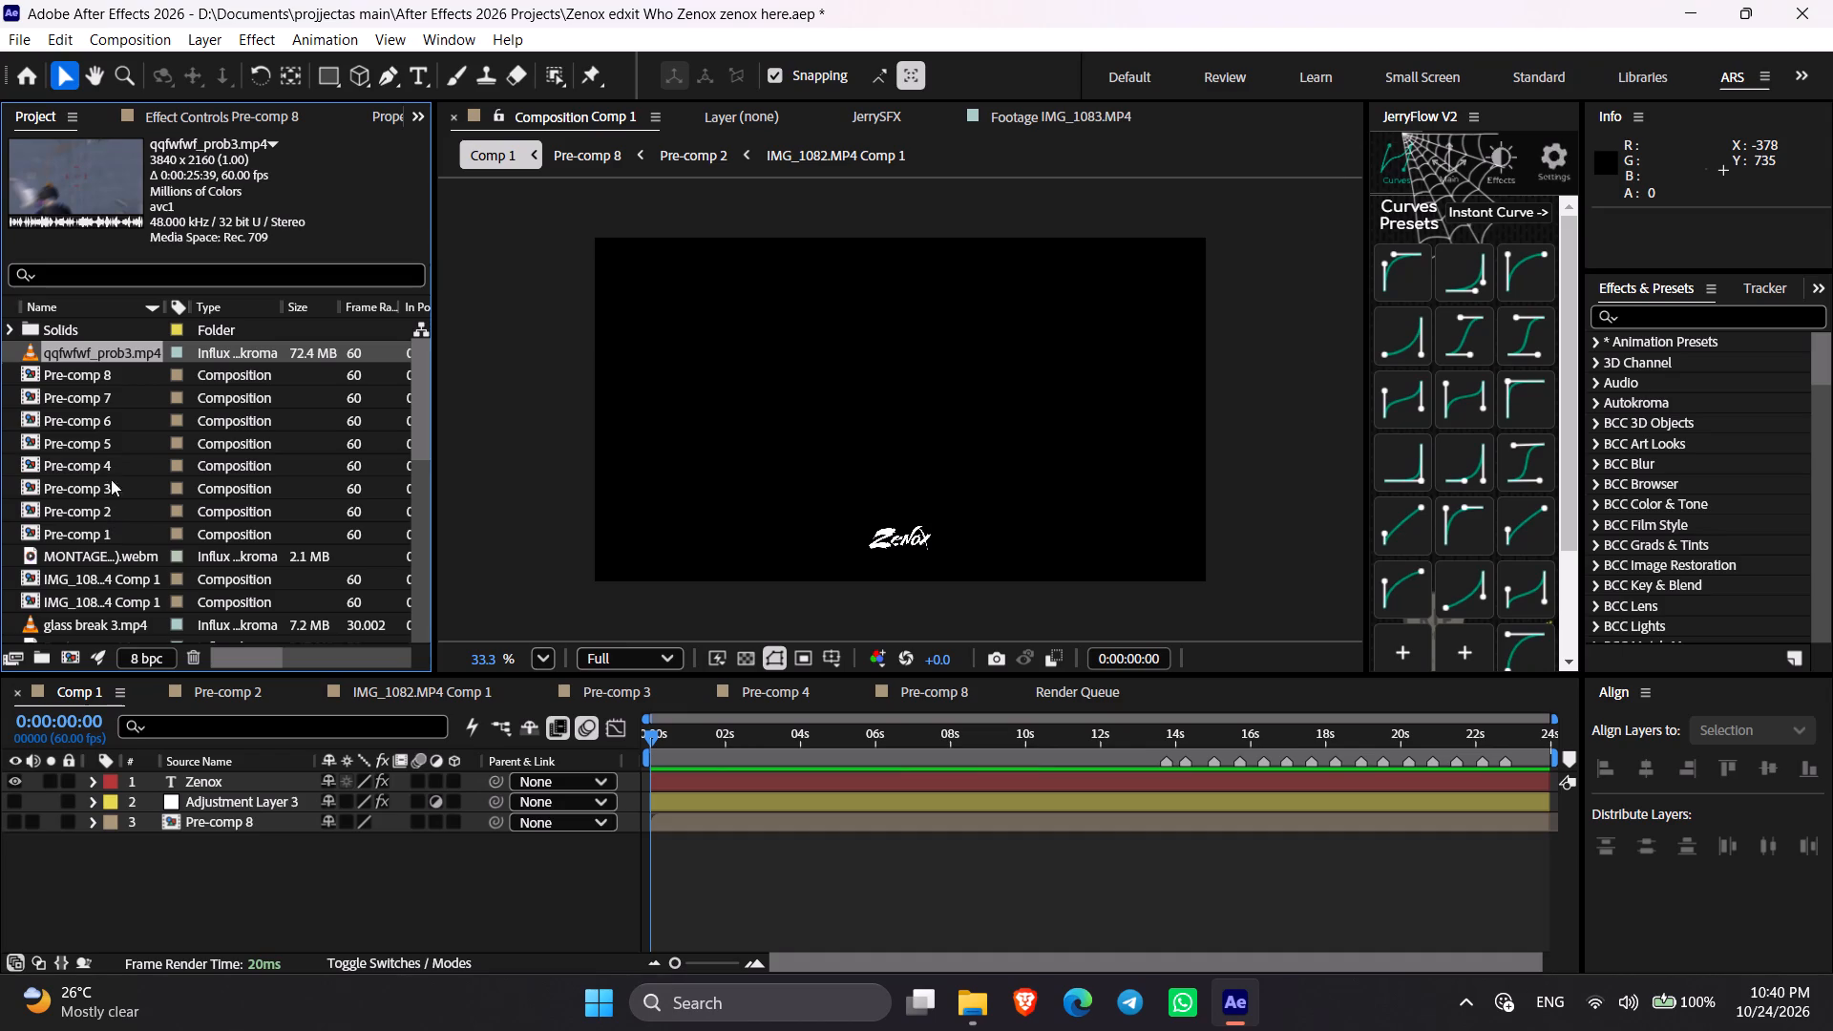
left_click_drag(94, 350, 103, 814)
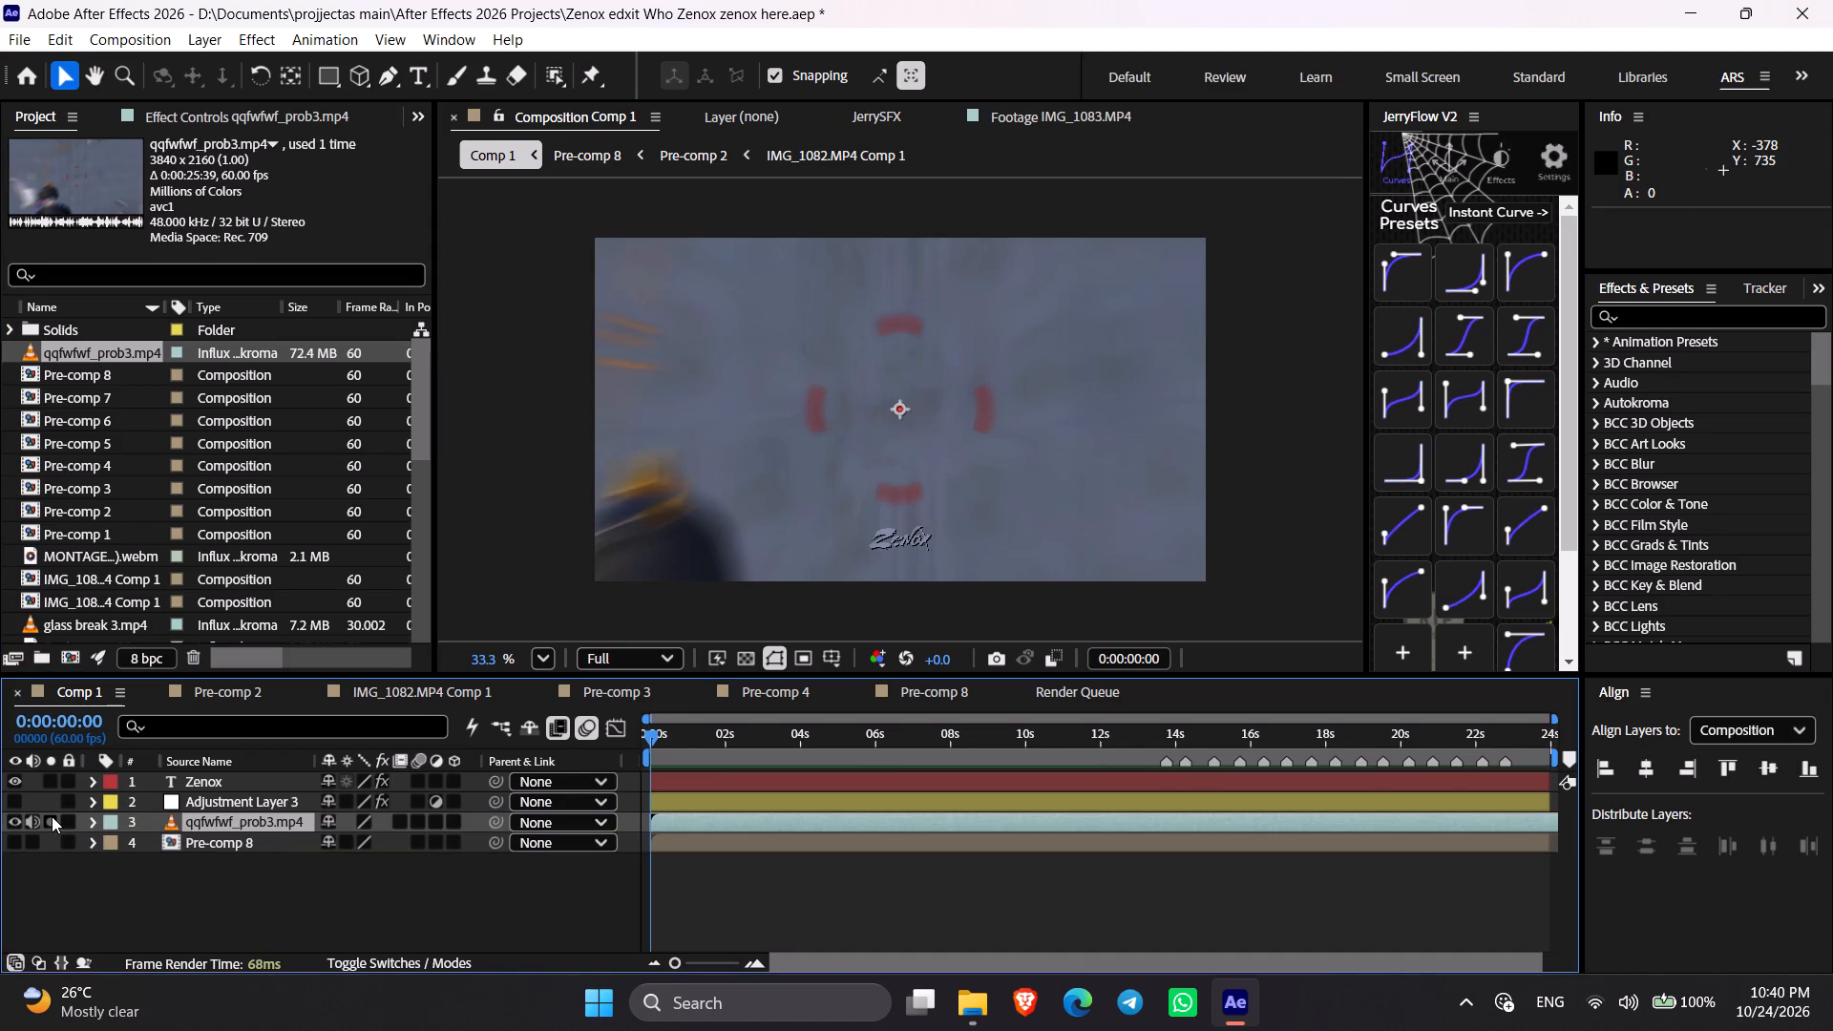
key("ctrl+alt+shift+g")
Make Adjustment Layer 3 visible, move to 0:00:02:27 and save the project.
left_click(11, 804)
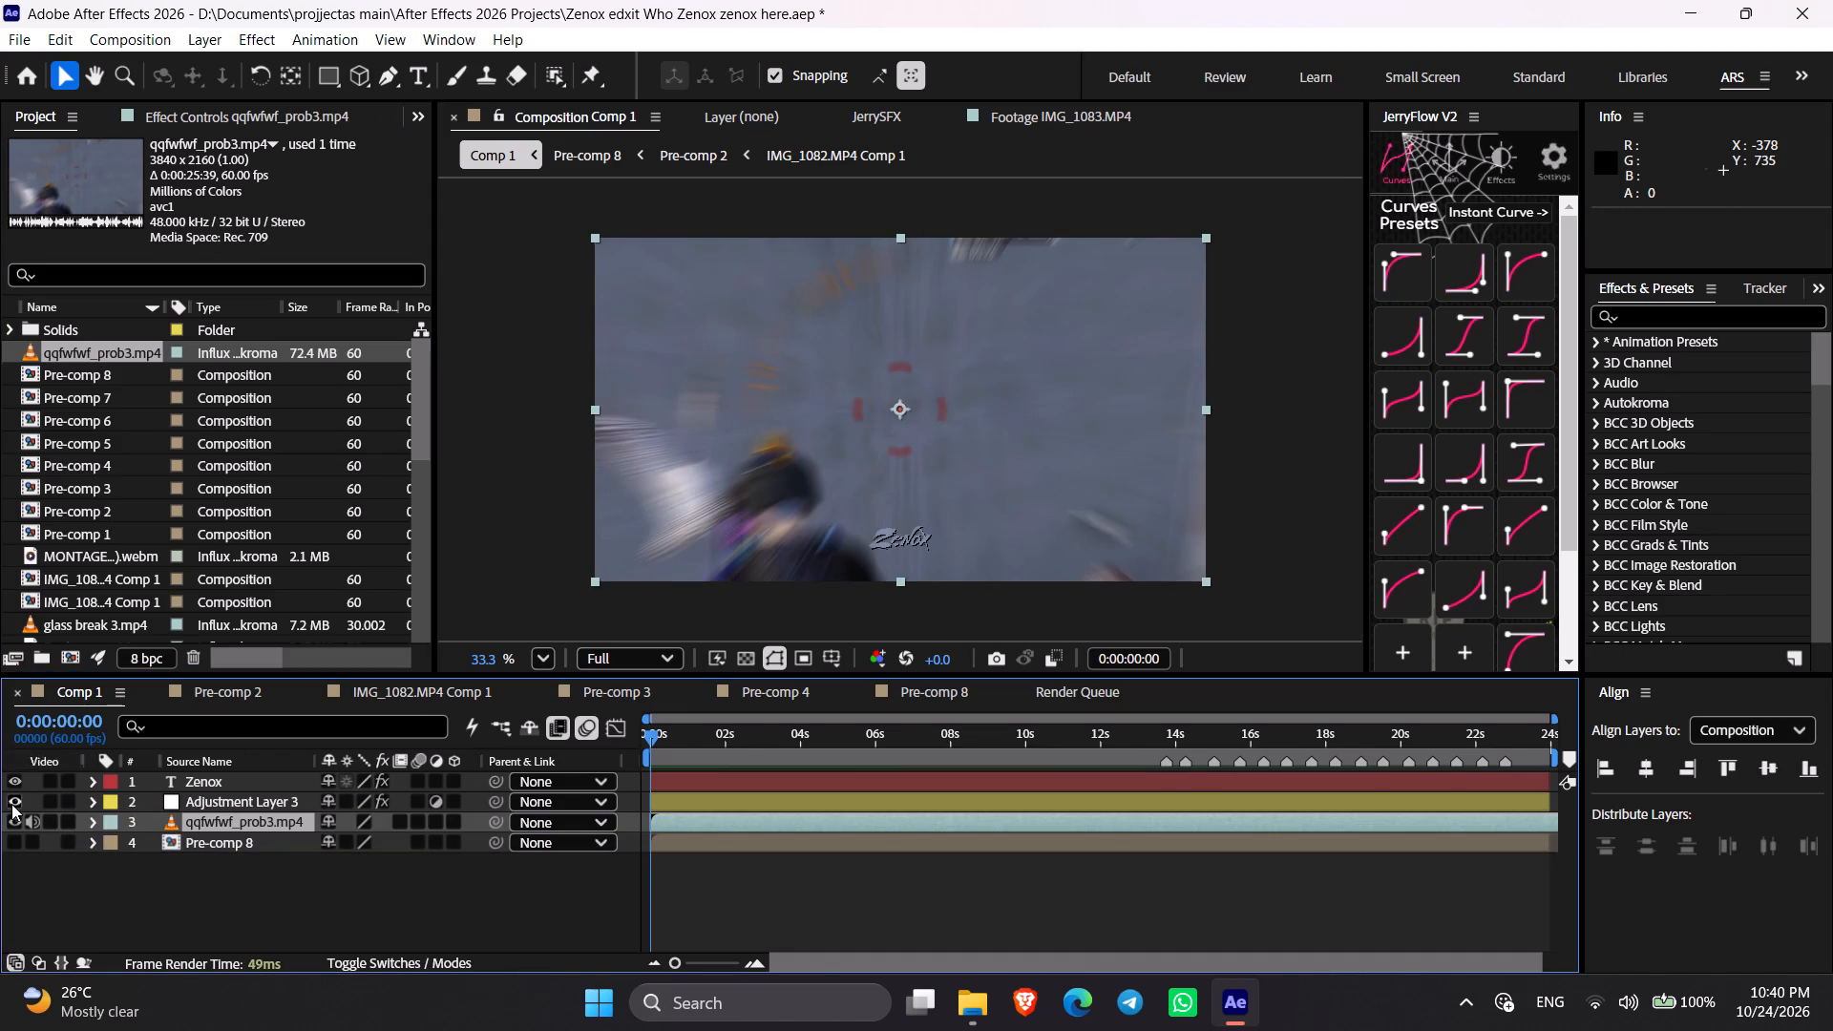
left_click_drag(720, 738, 743, 742)
key("ctrl+s")
Pre-compose the qqfwfwf_prob3.mp4 layer with all attributes moved into the new composition.
left_click(759, 821)
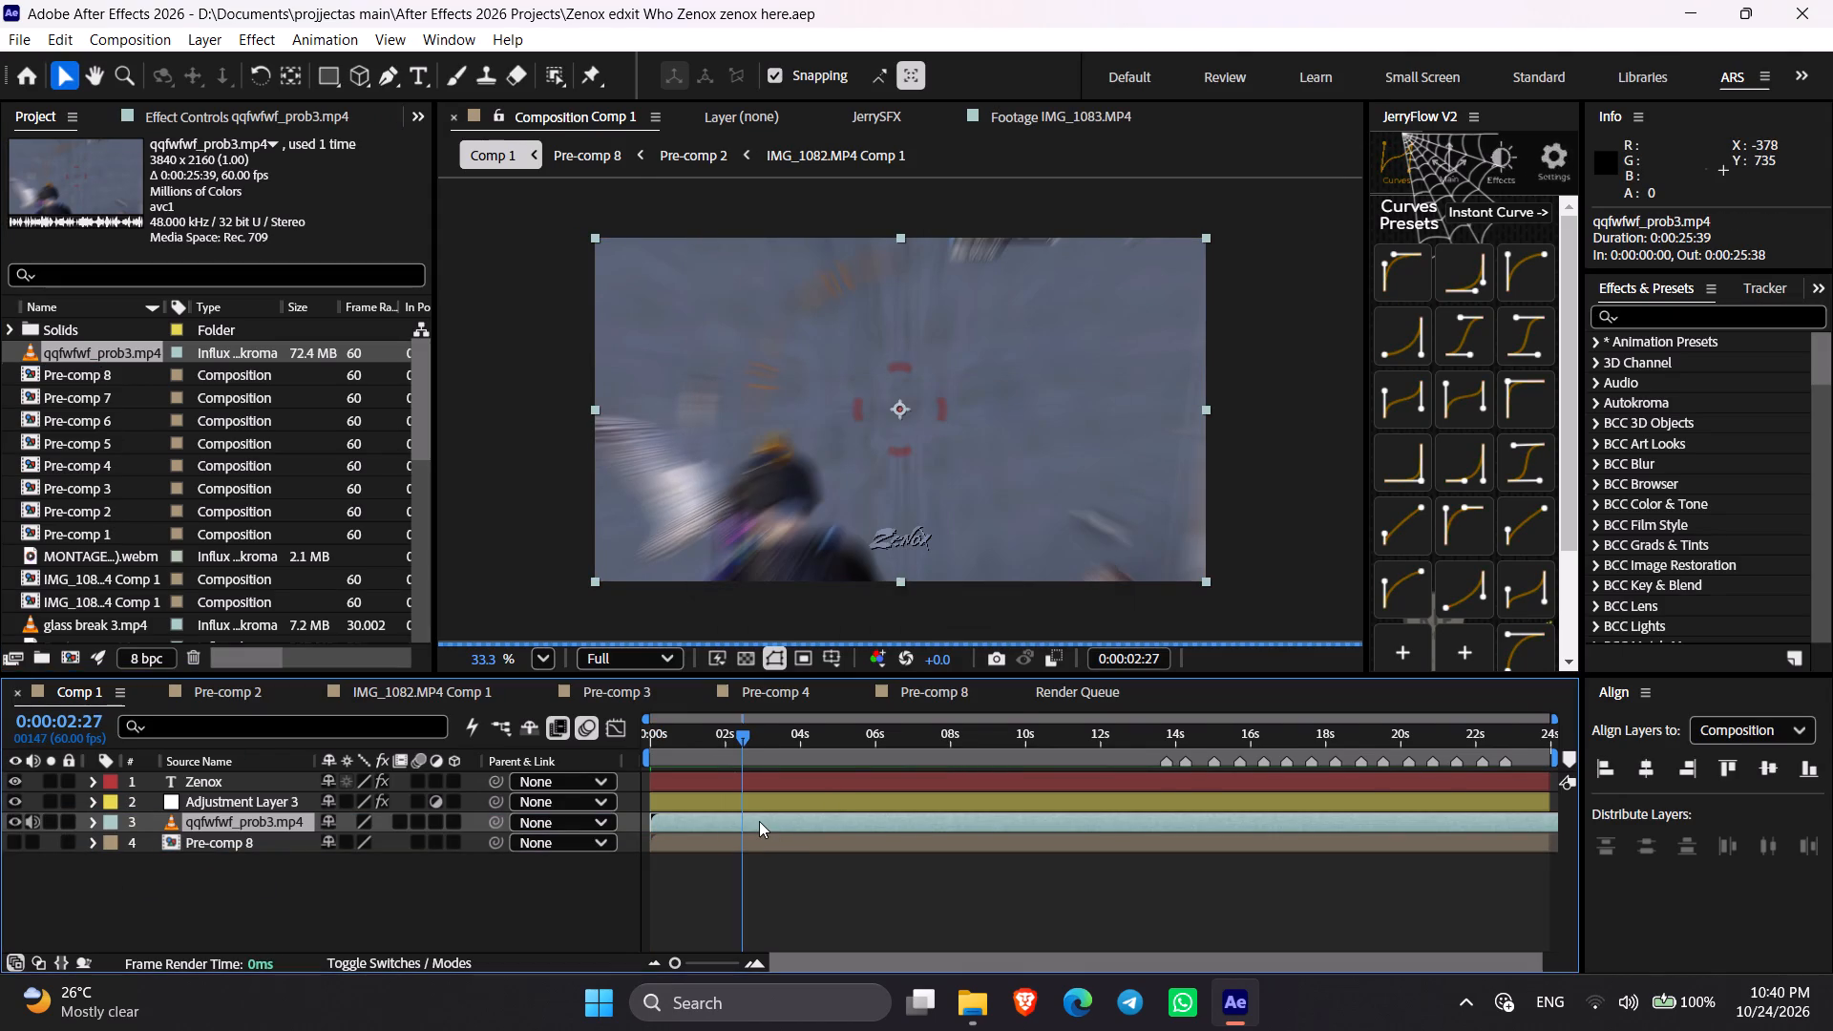
key("ctrl+space")
left_click(759, 821)
key("ctrl+shift+c")
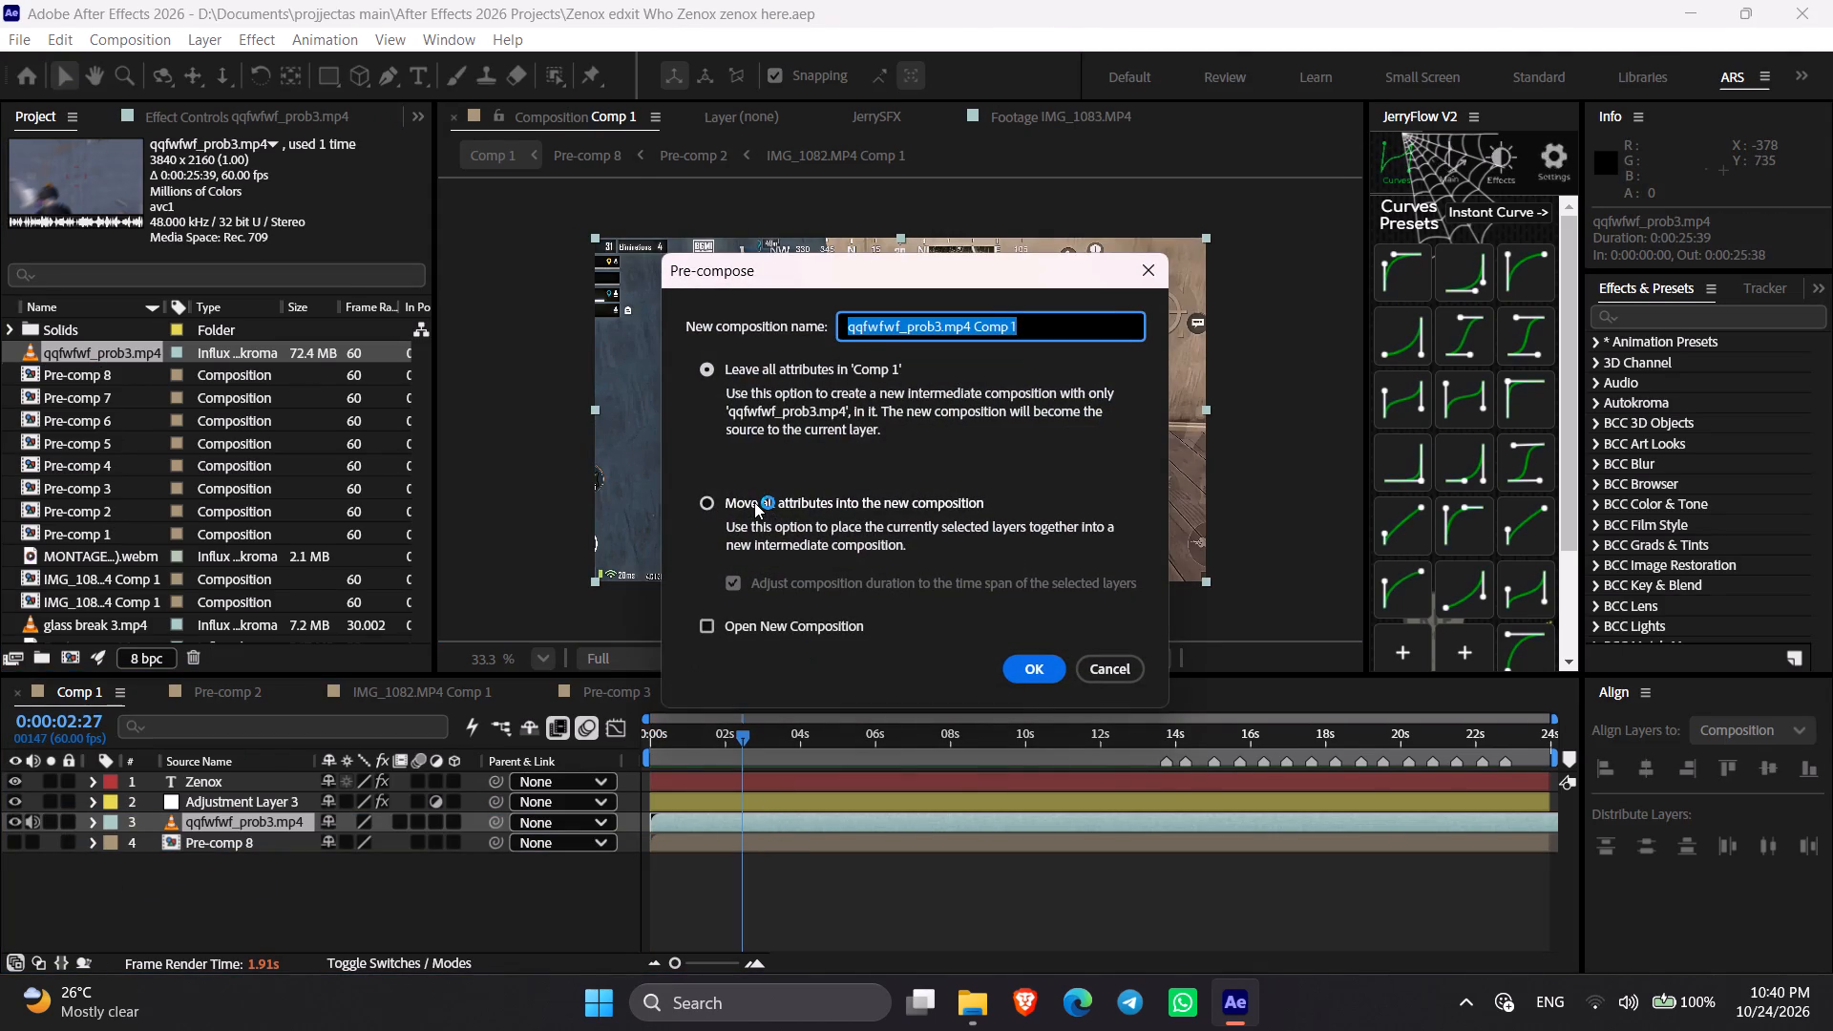
left_click(754, 502)
key("Return")
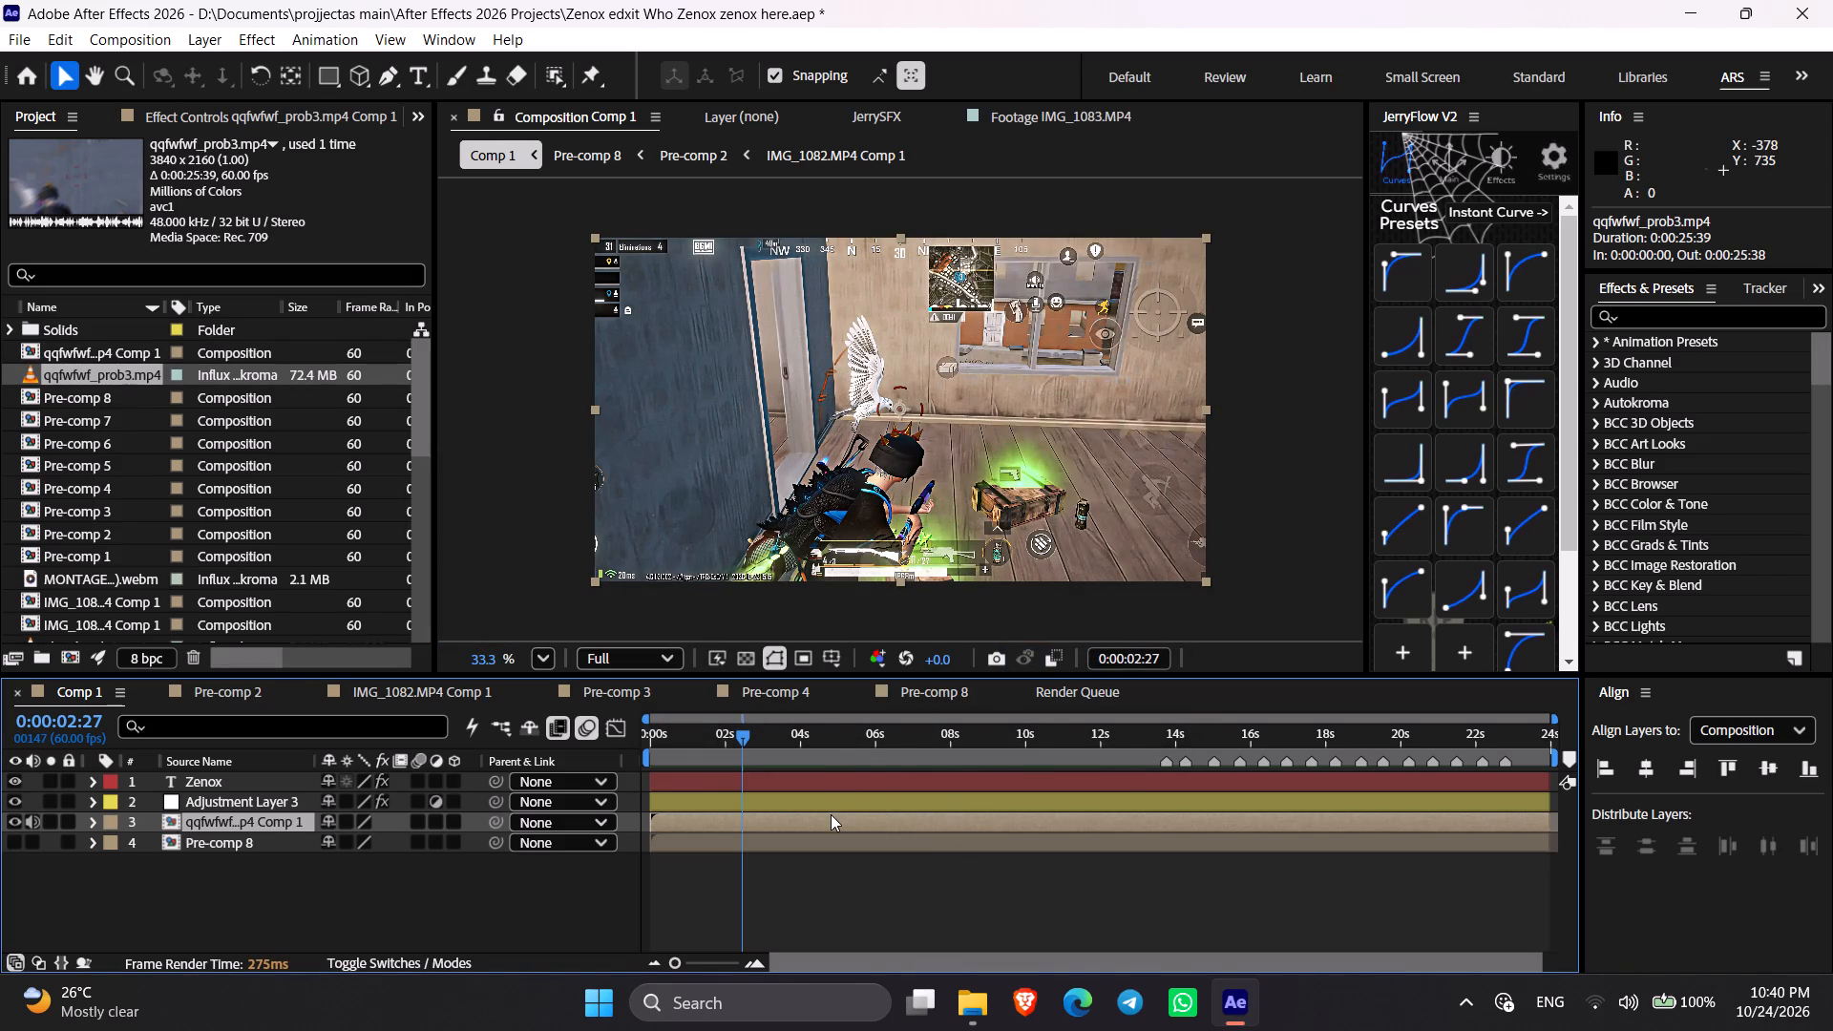
Compare the footage with and without Adjustment Layer 3, list its effects, and check frames at 0:00:04:35, 0:00:09:21, 0:00:11:21 and 0:00:14:47.
left_click(822, 735)
left_click(818, 797)
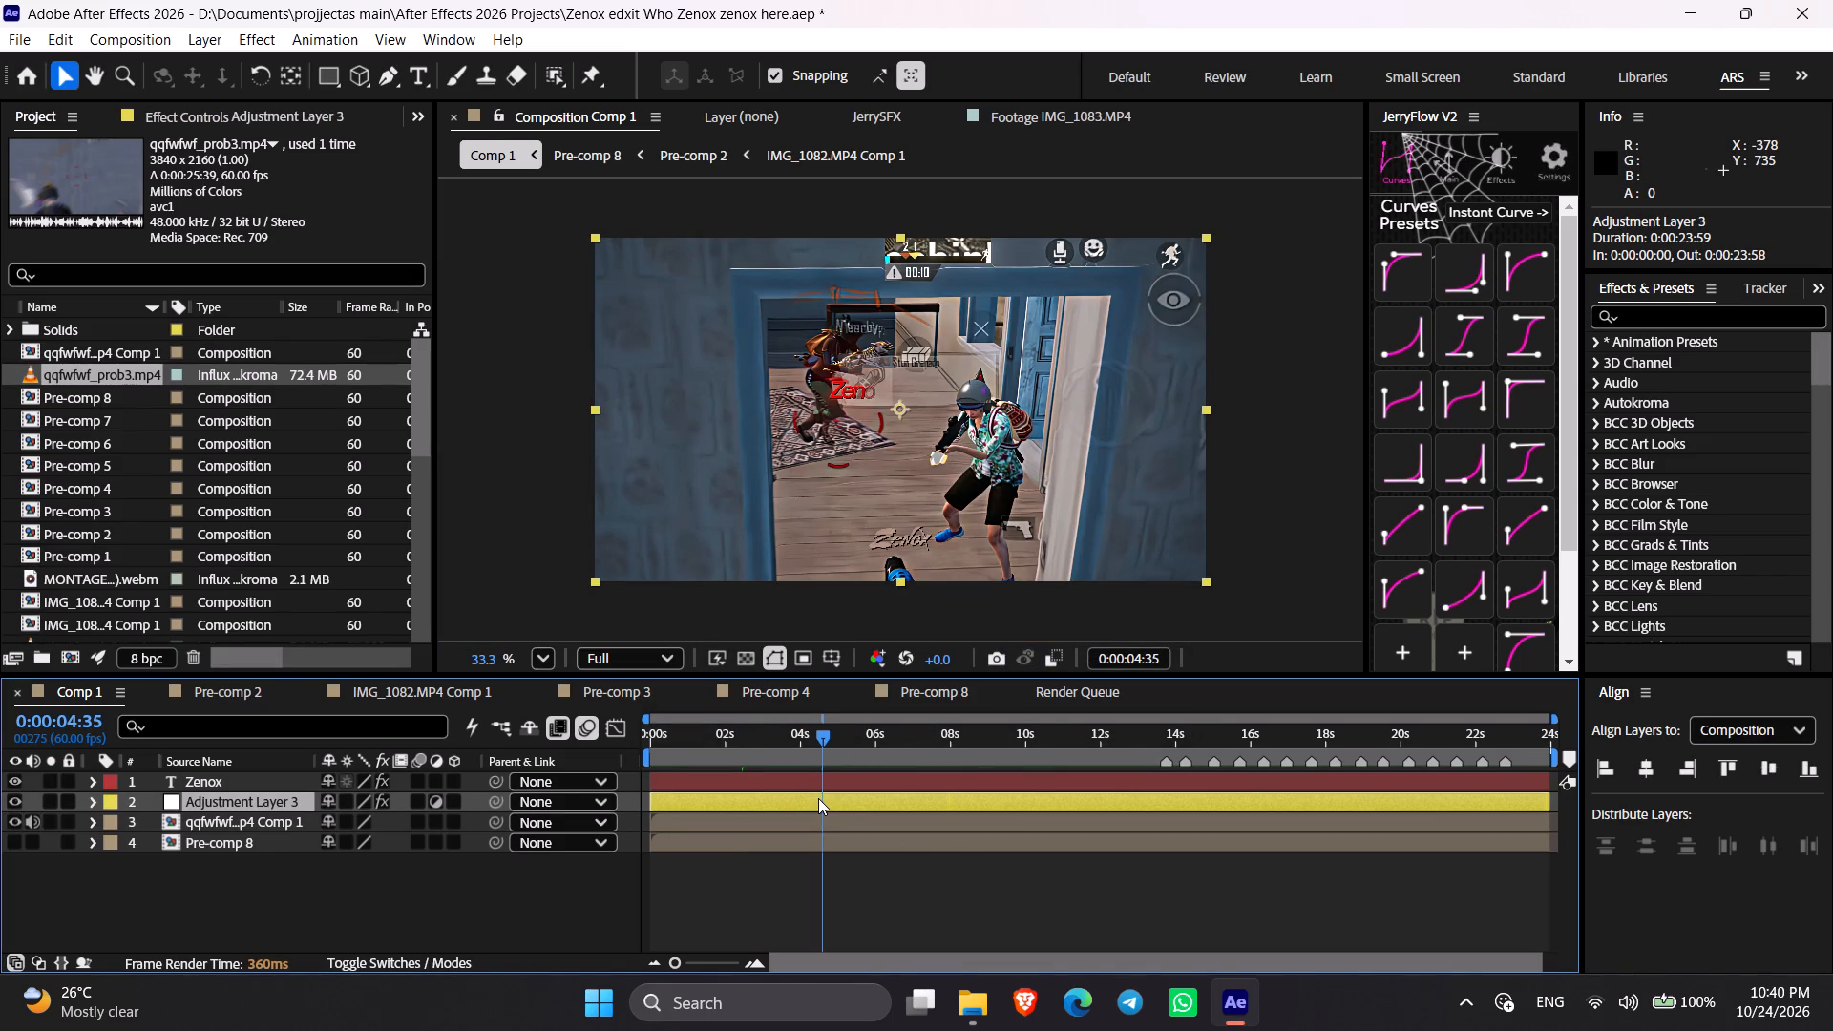
left_click(15, 797)
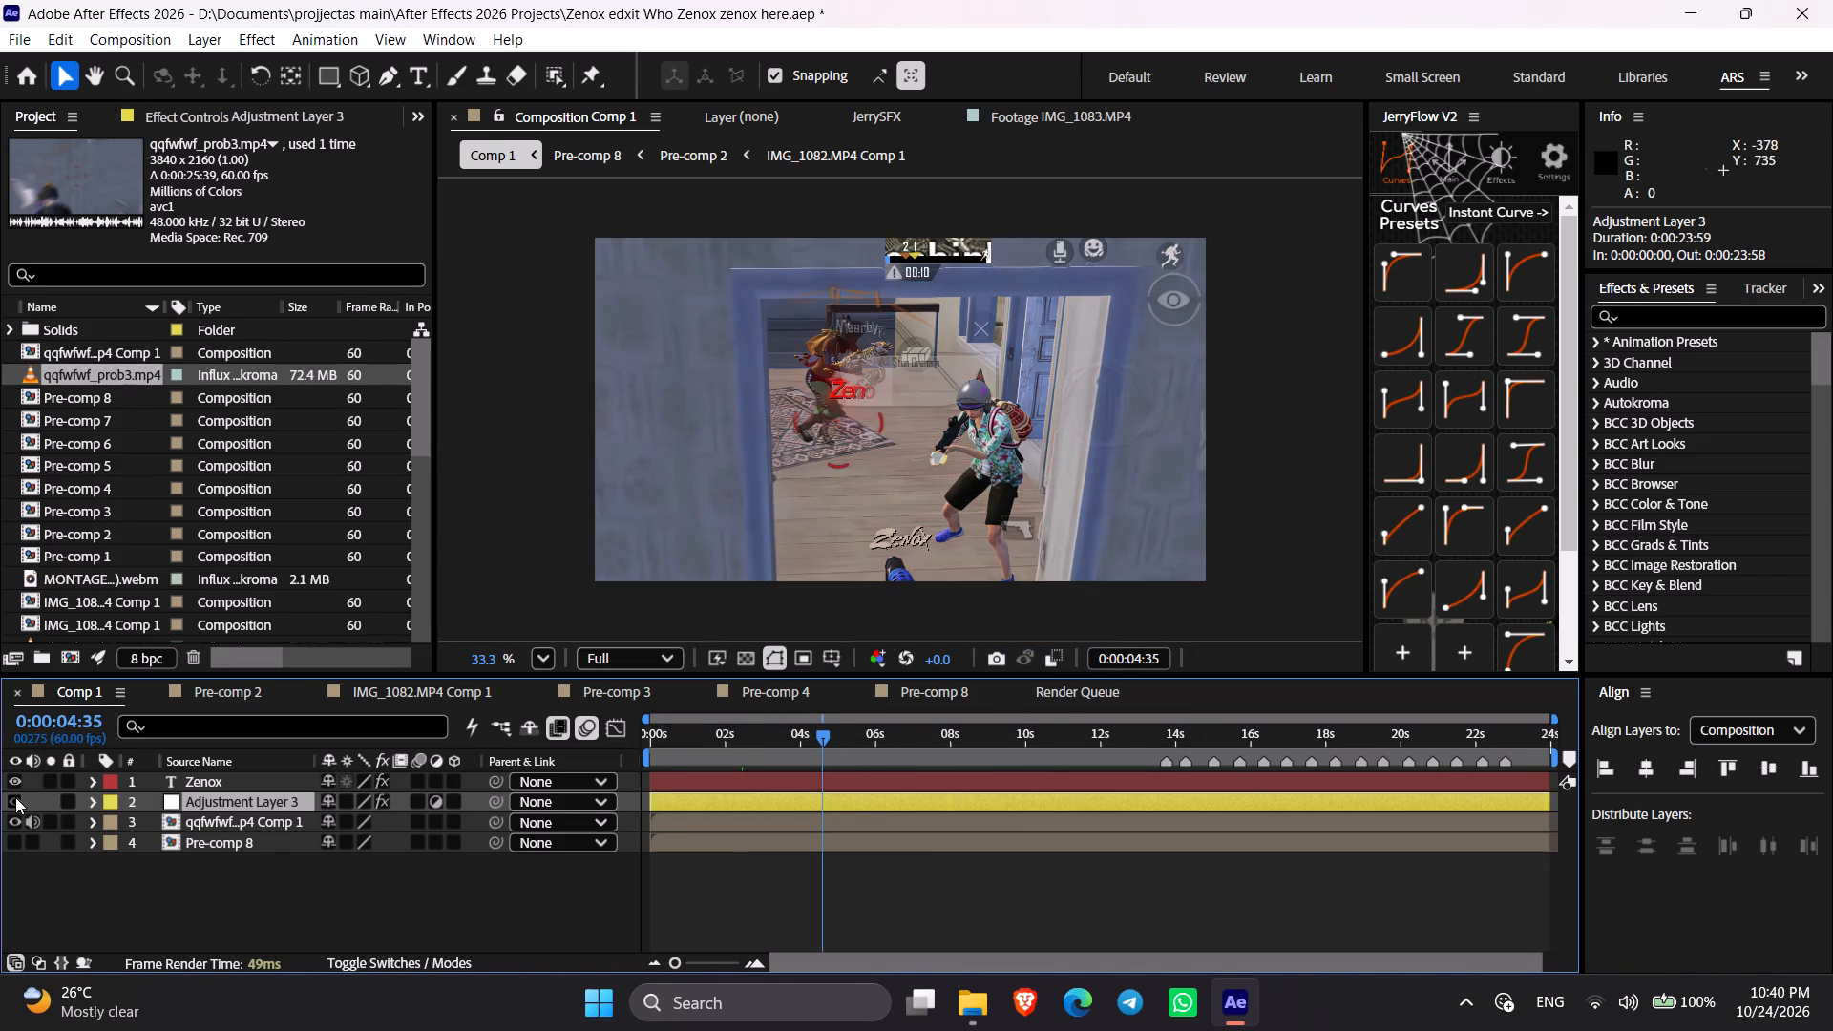
left_click(15, 797)
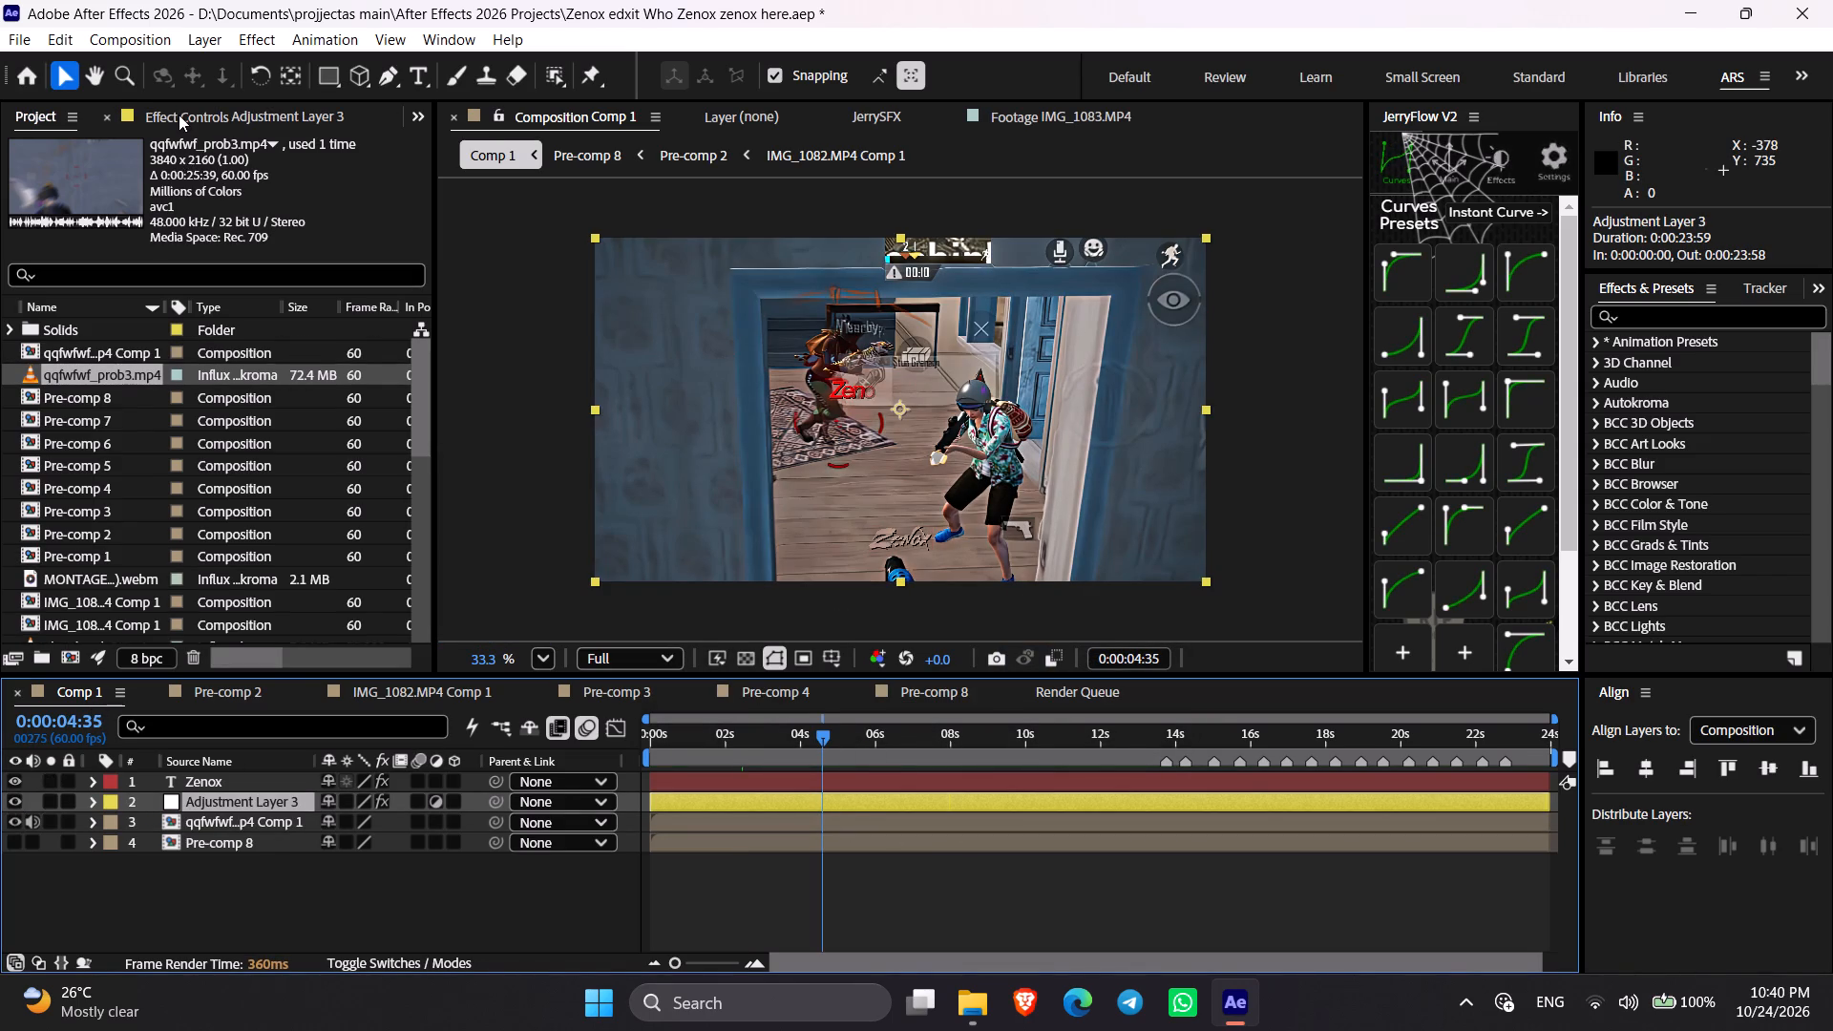
left_click(179, 115)
left_click(1009, 739)
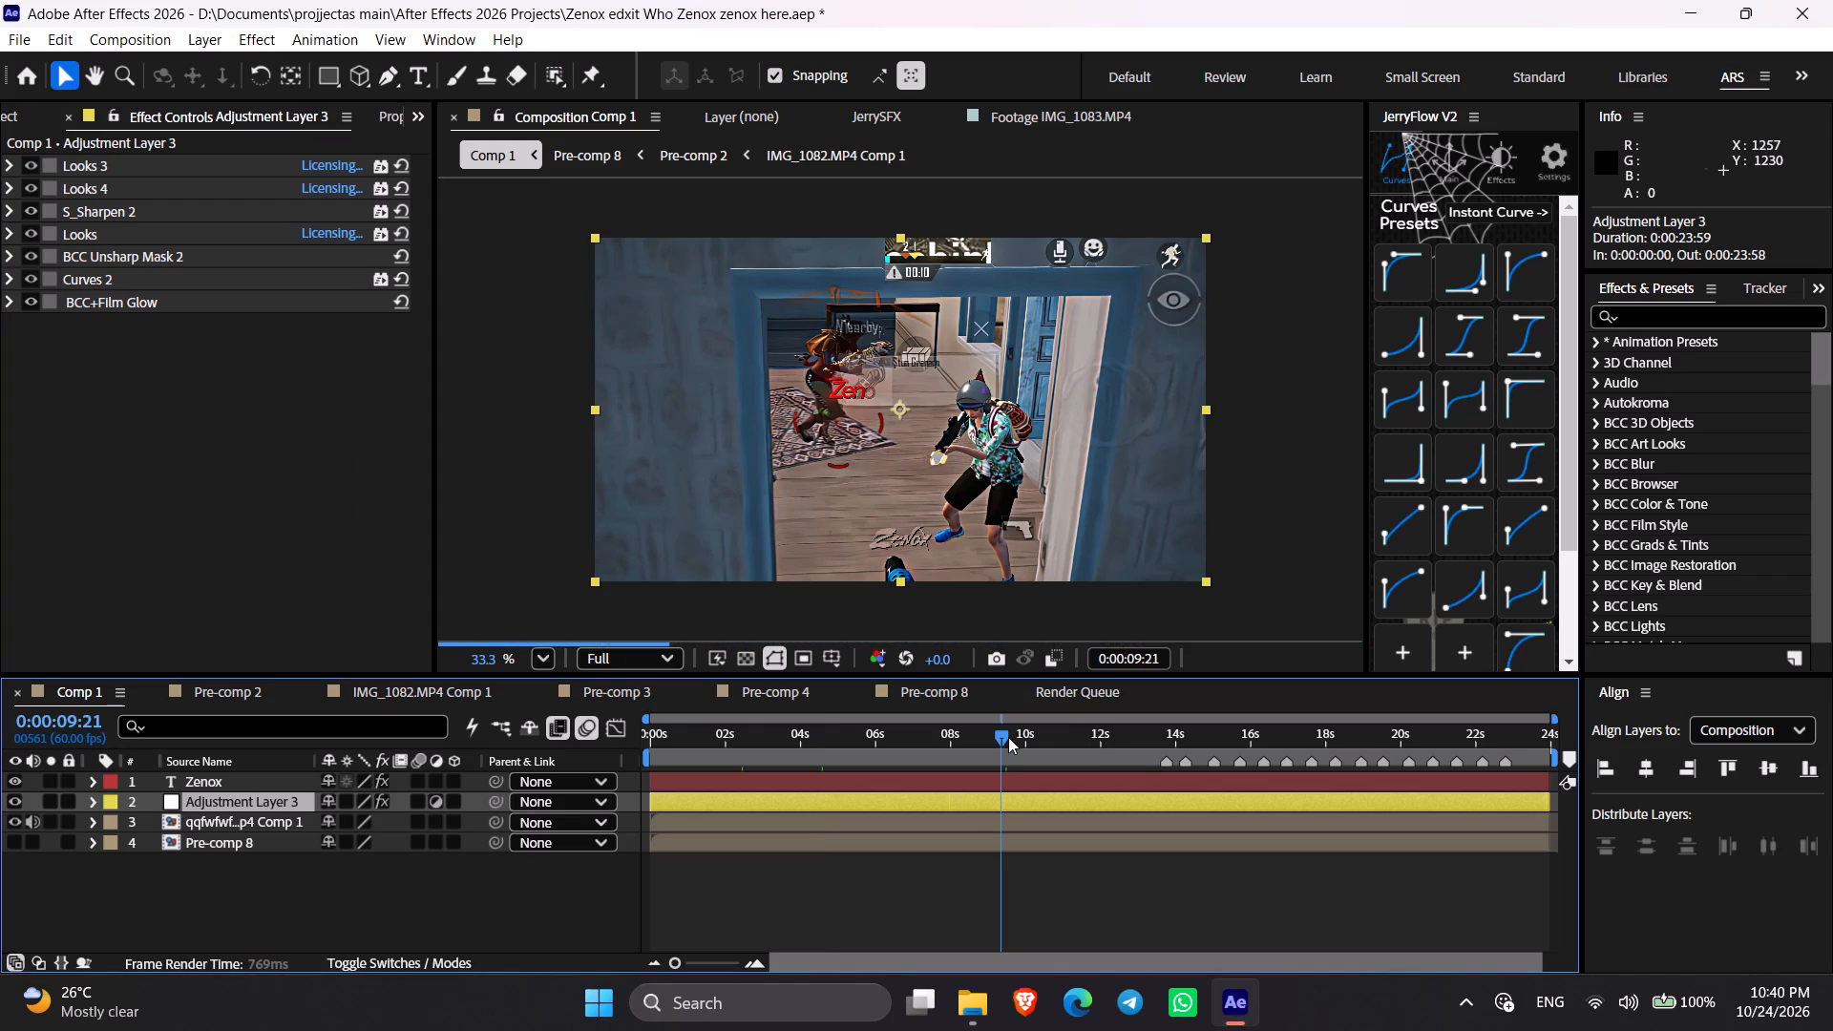
left_click(1077, 736)
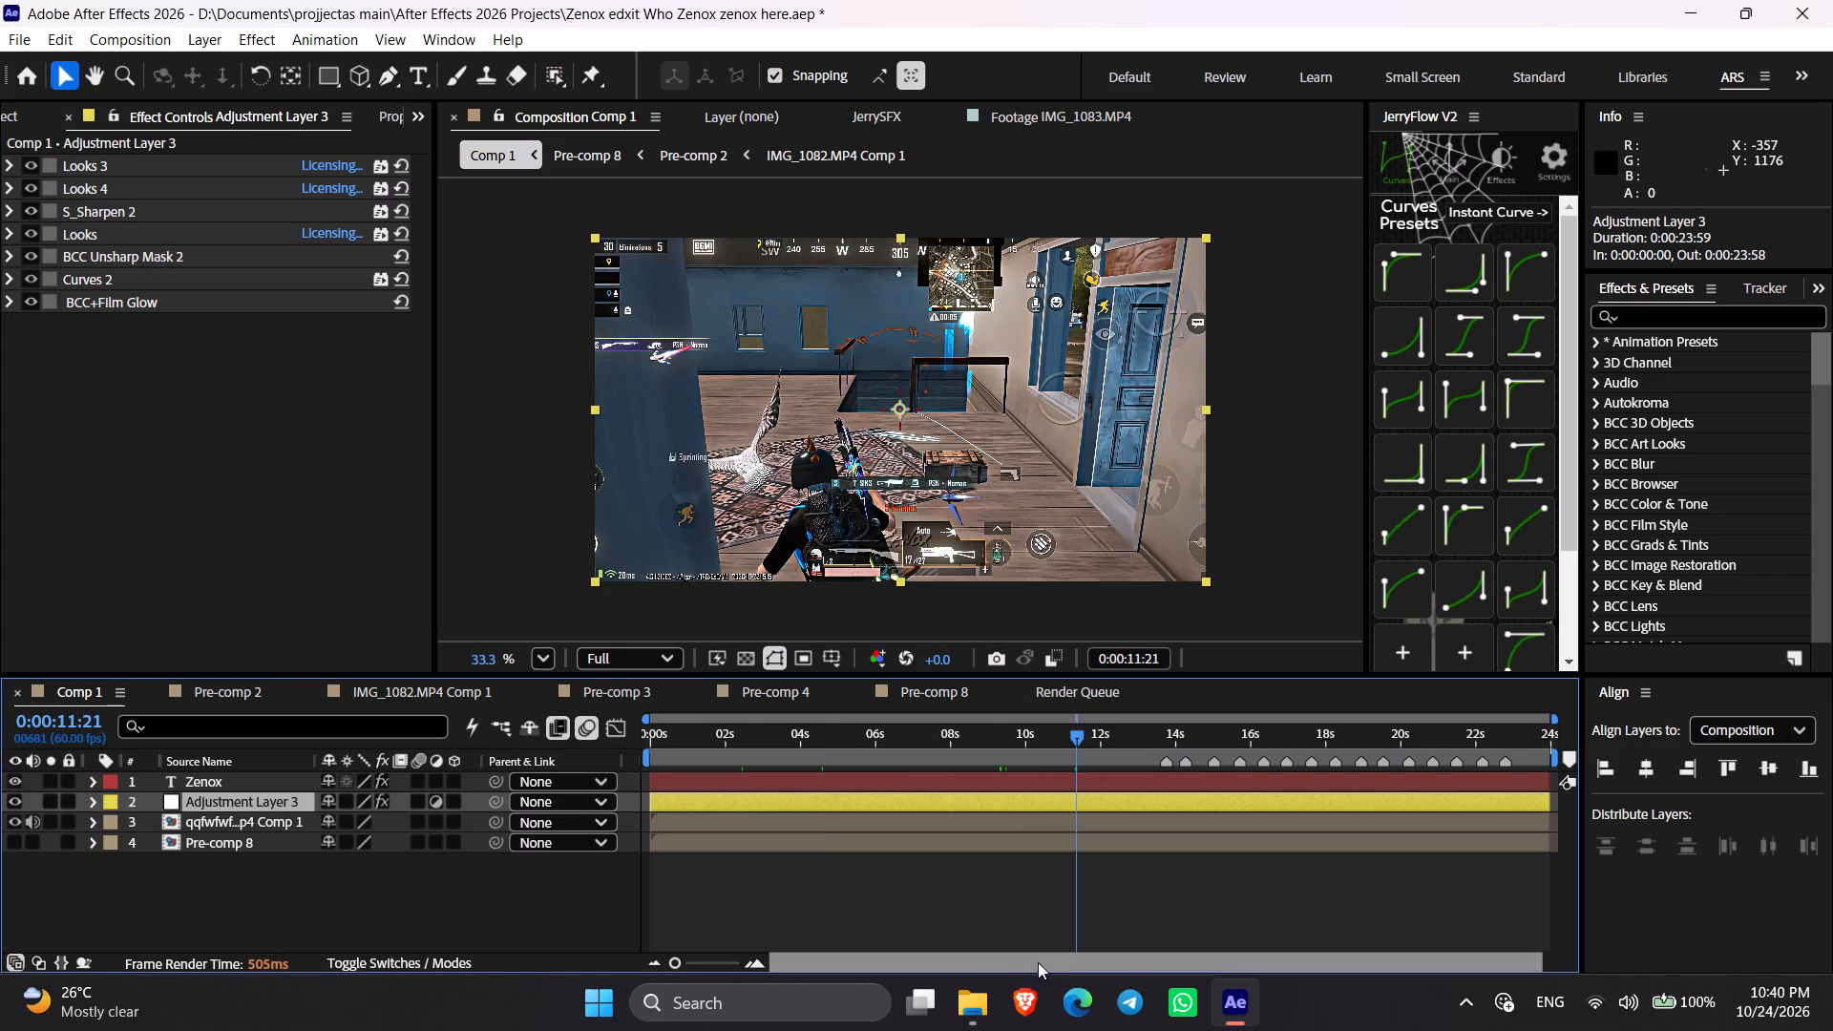
left_click_drag(1005, 964, 1291, 925)
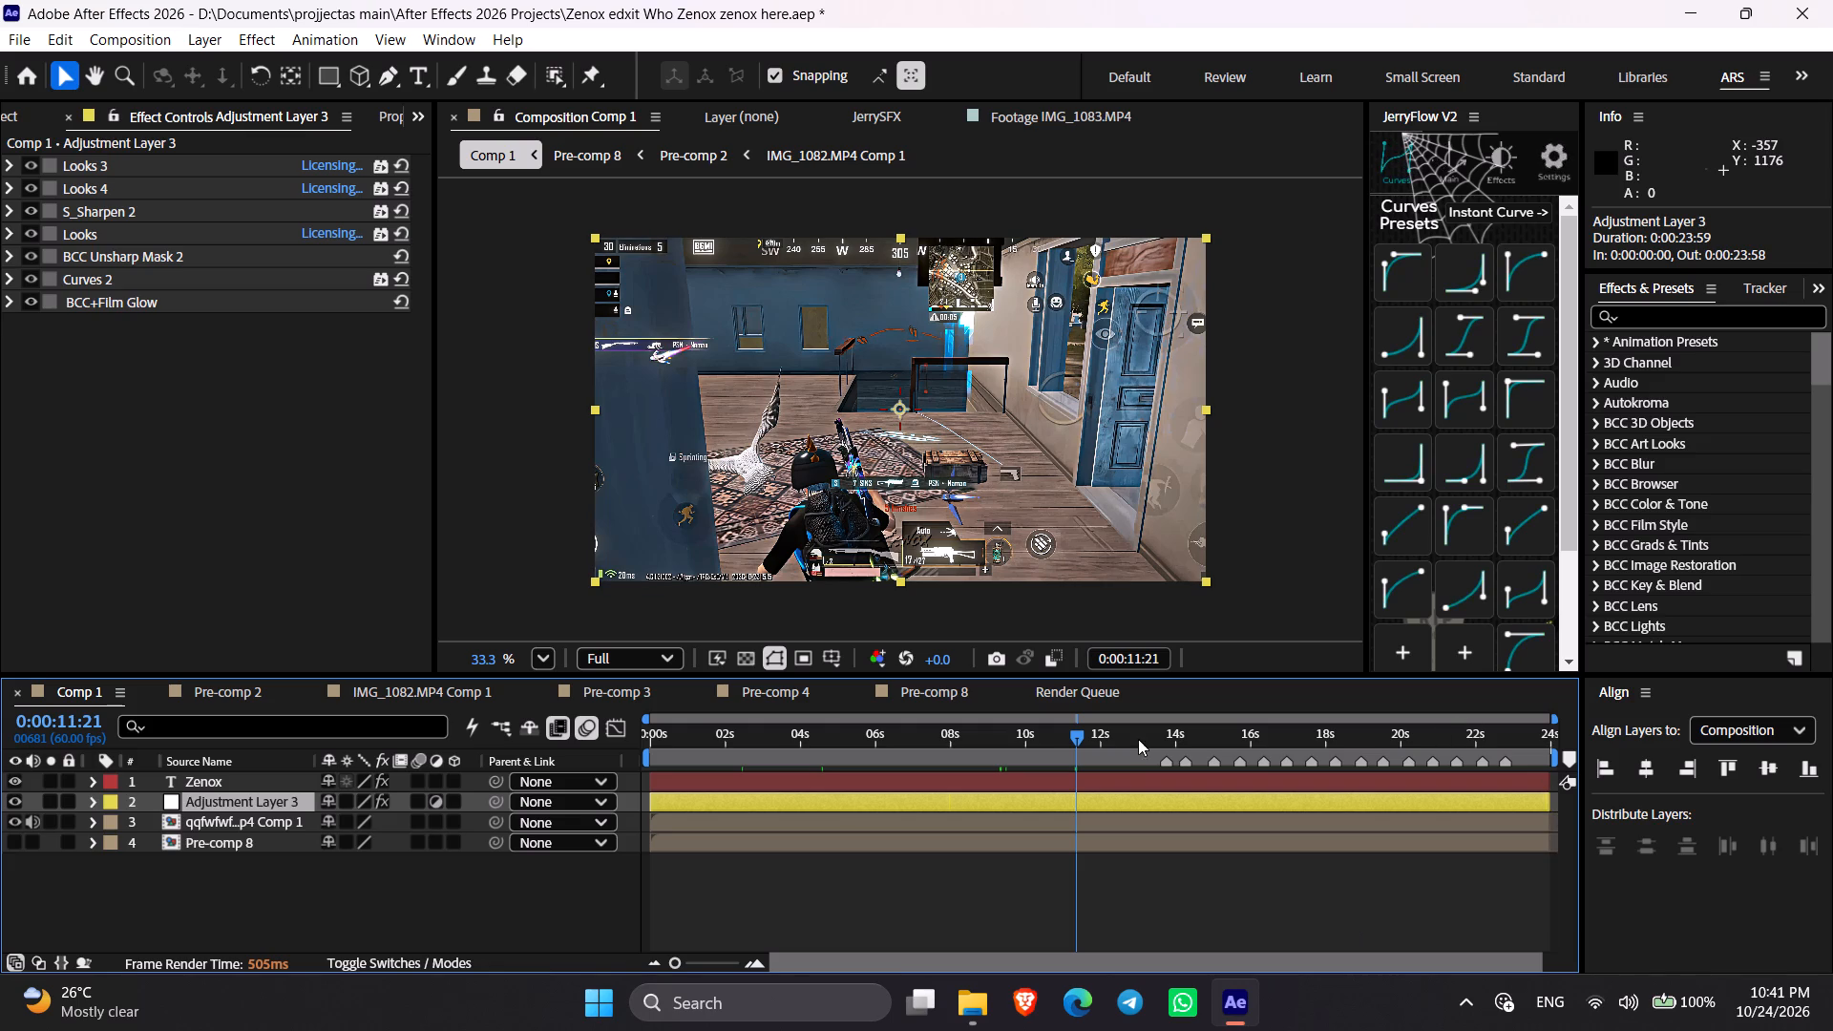
left_click_drag(1191, 745, 1205, 744)
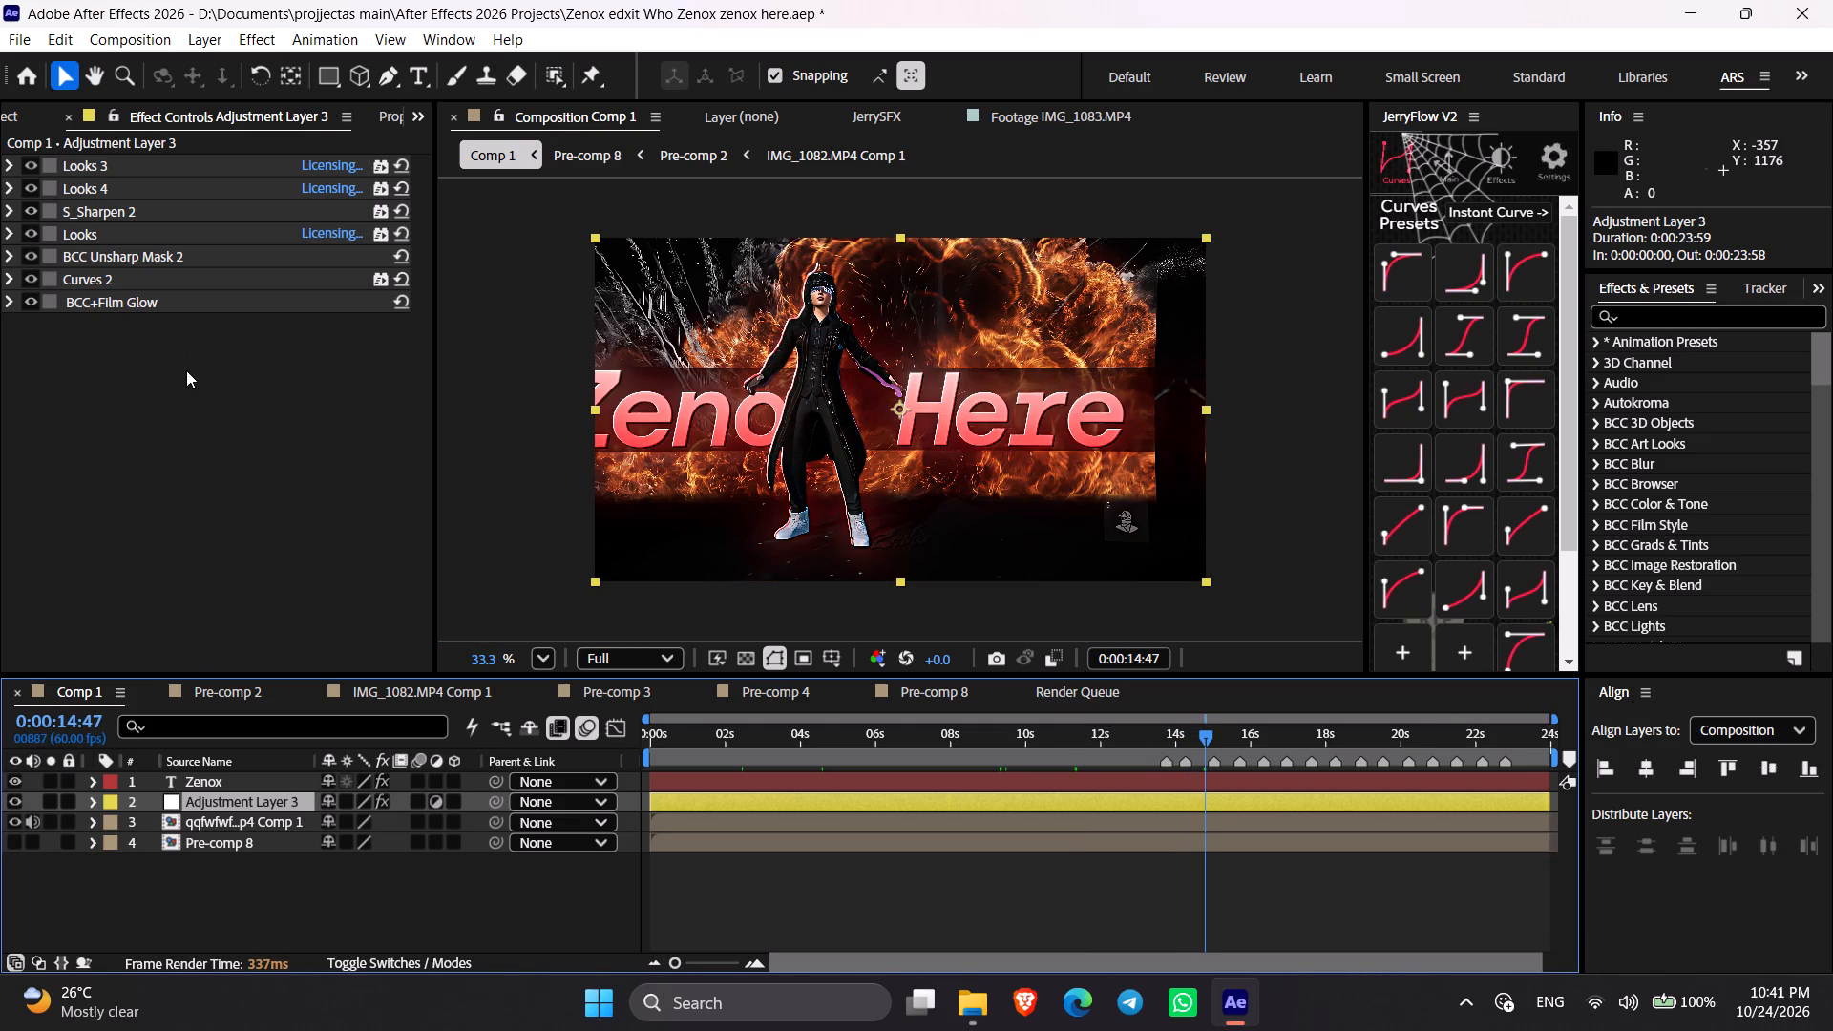
Disable every effect on Adjustment Layer 3 except S_Sharpen 2 and BCC Unsharp Mask 2.
left_click(148, 306)
key("ctrl+a")
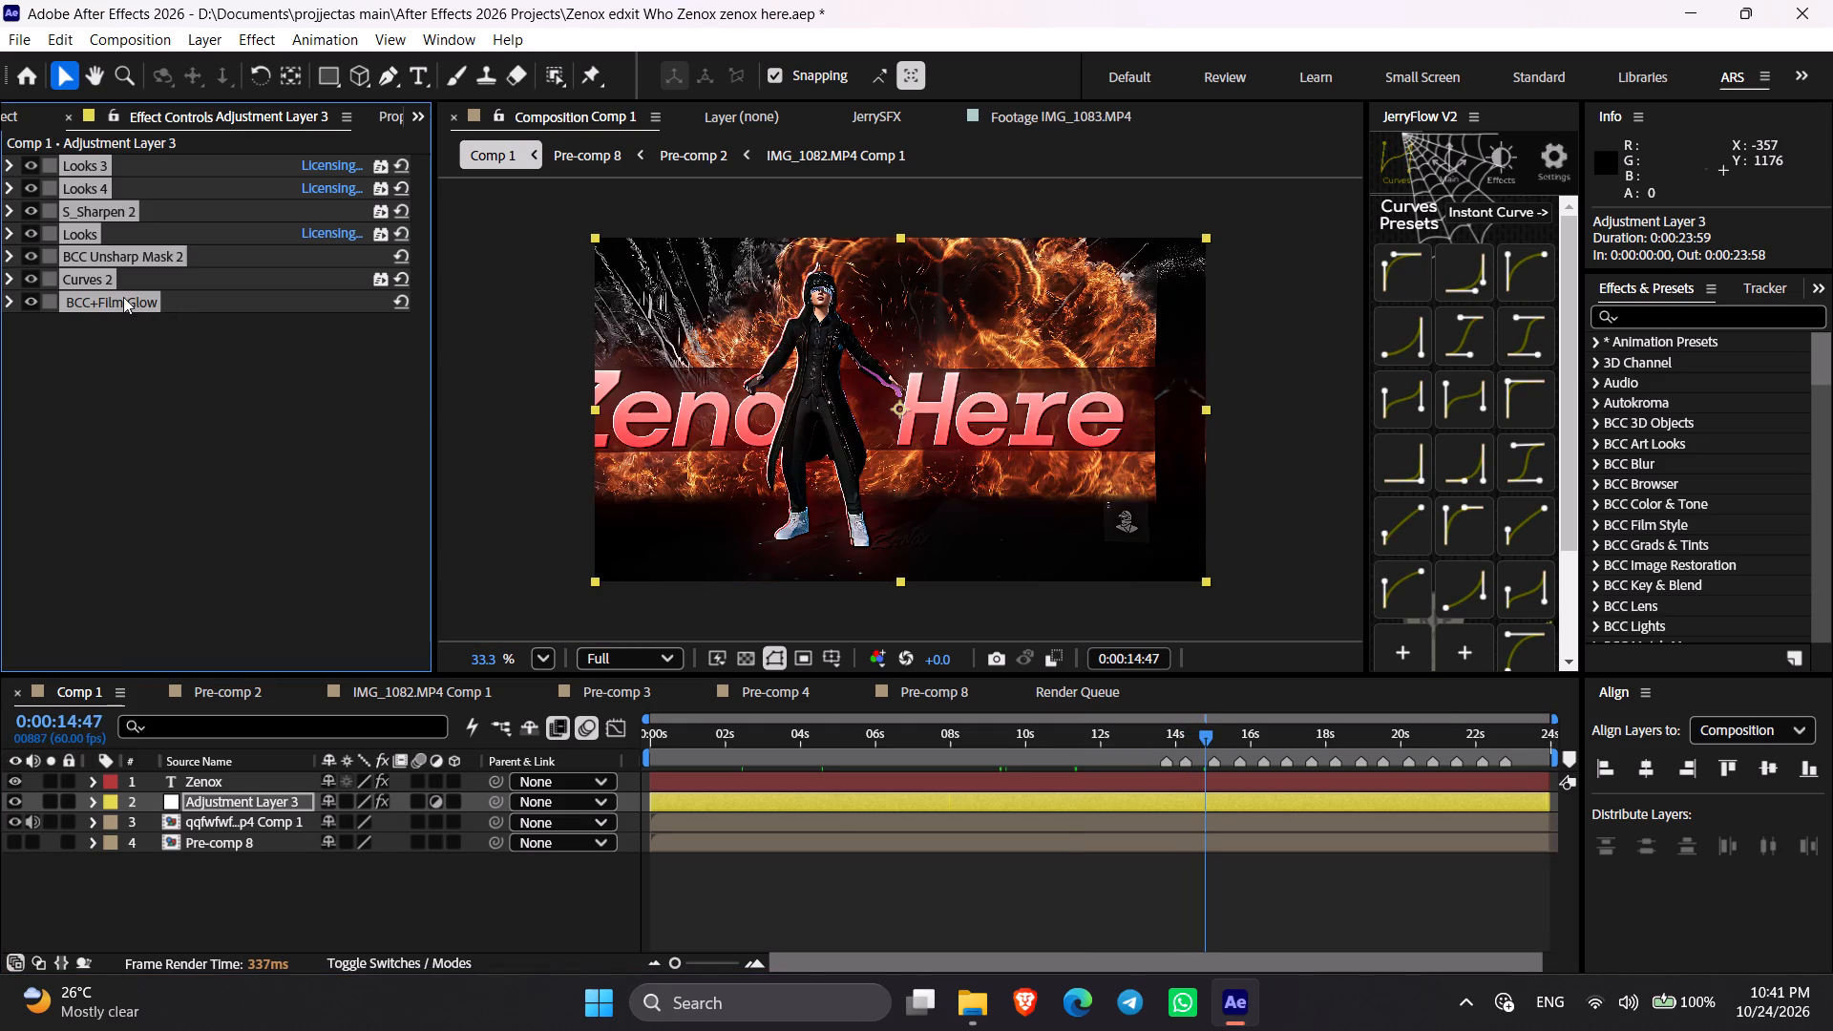
left_click(85, 278, "ctrl")
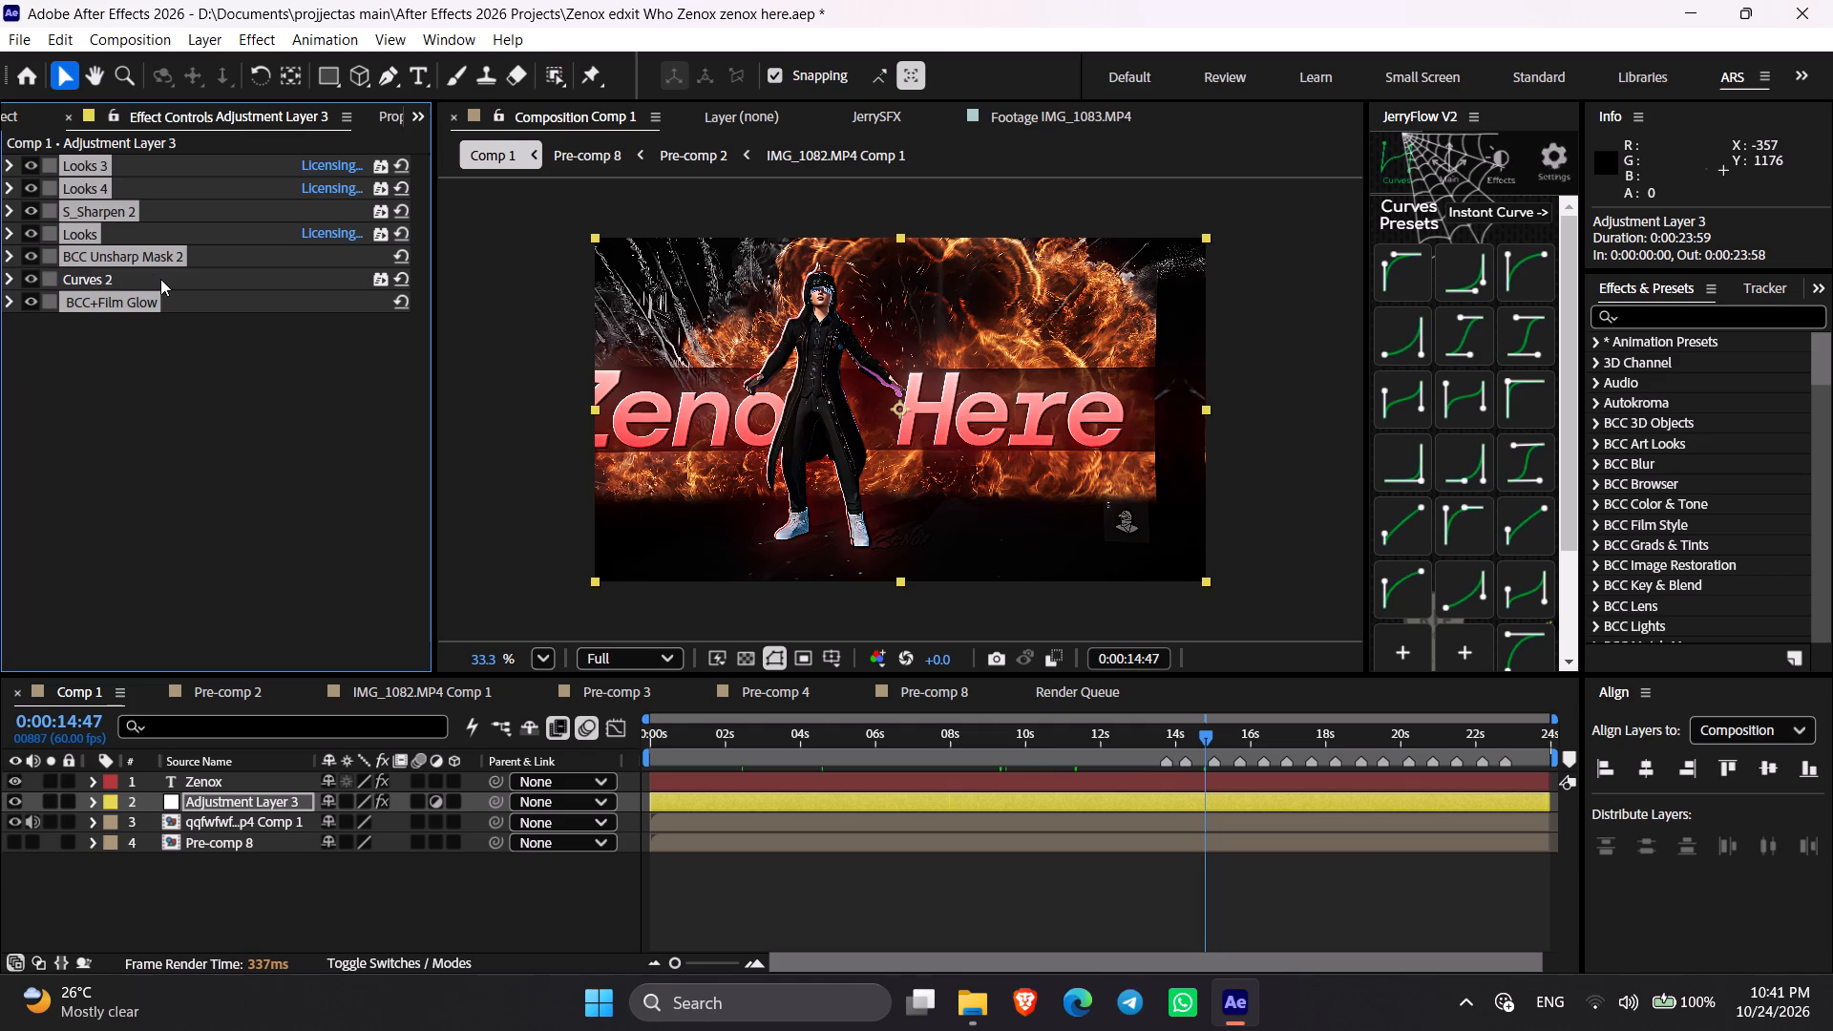
left_click(86, 284, "ctrl")
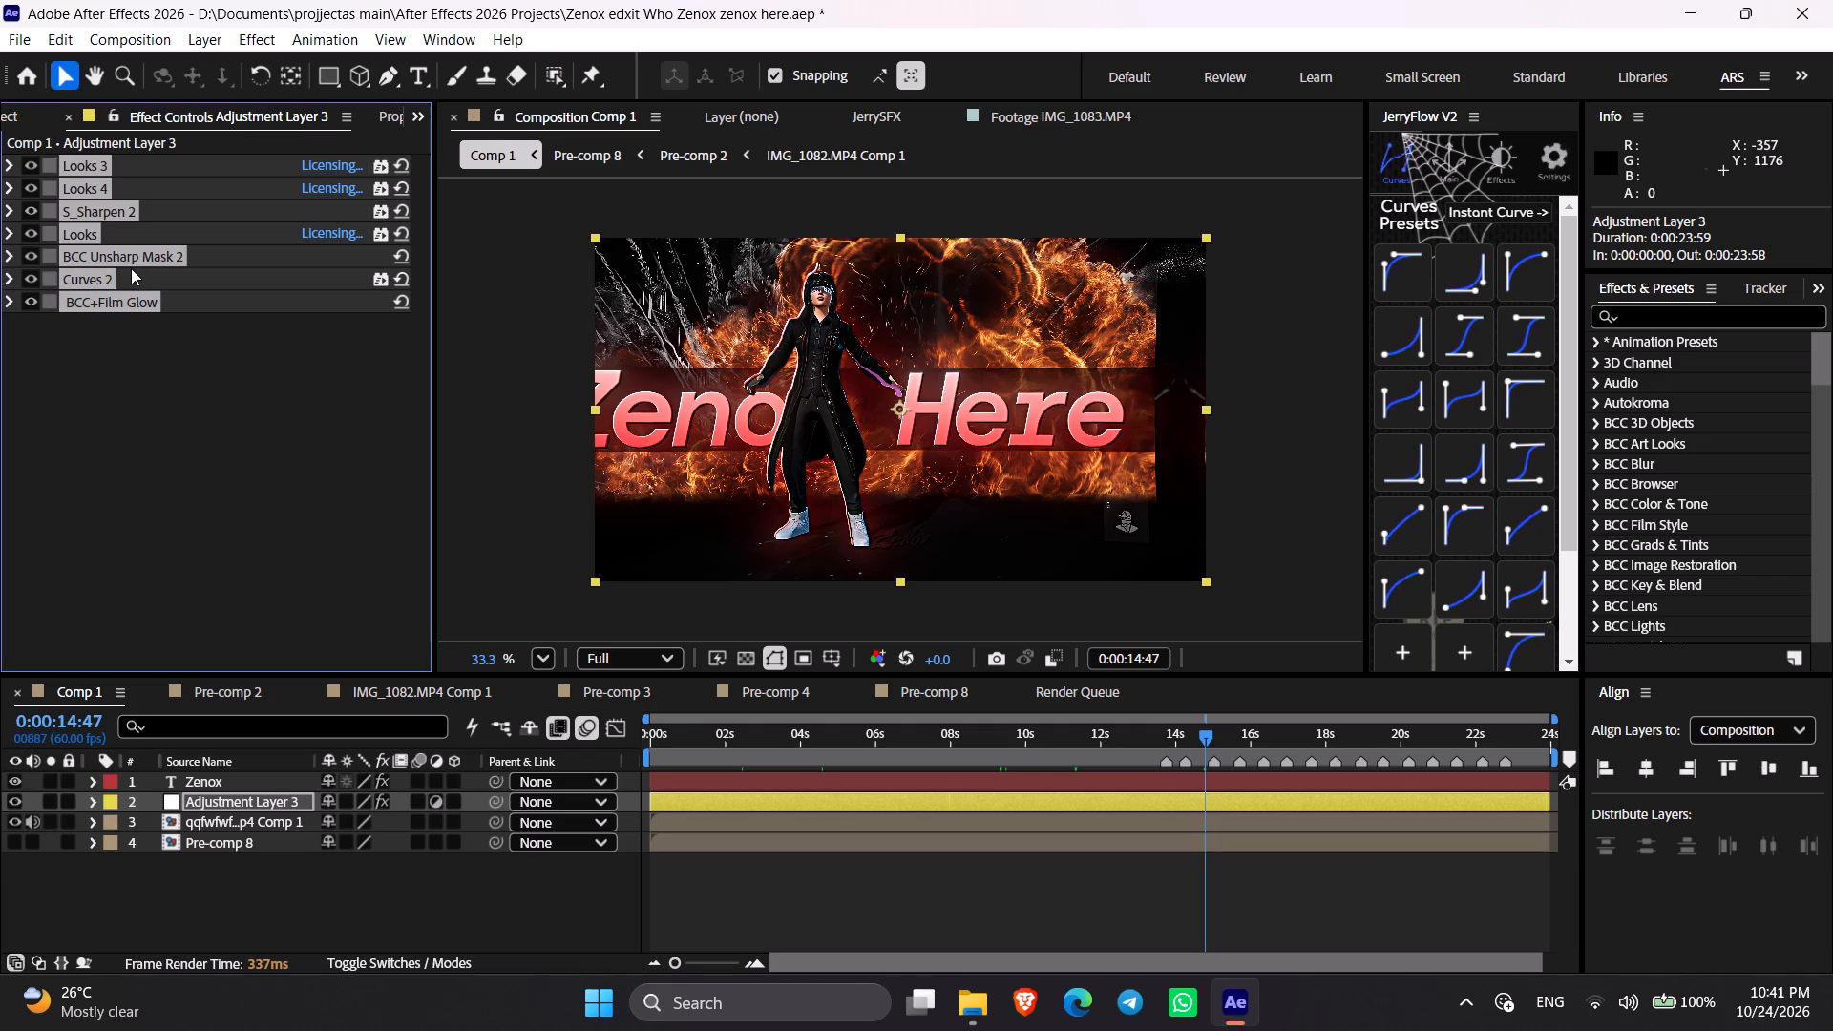
left_click(87, 205, "ctrl")
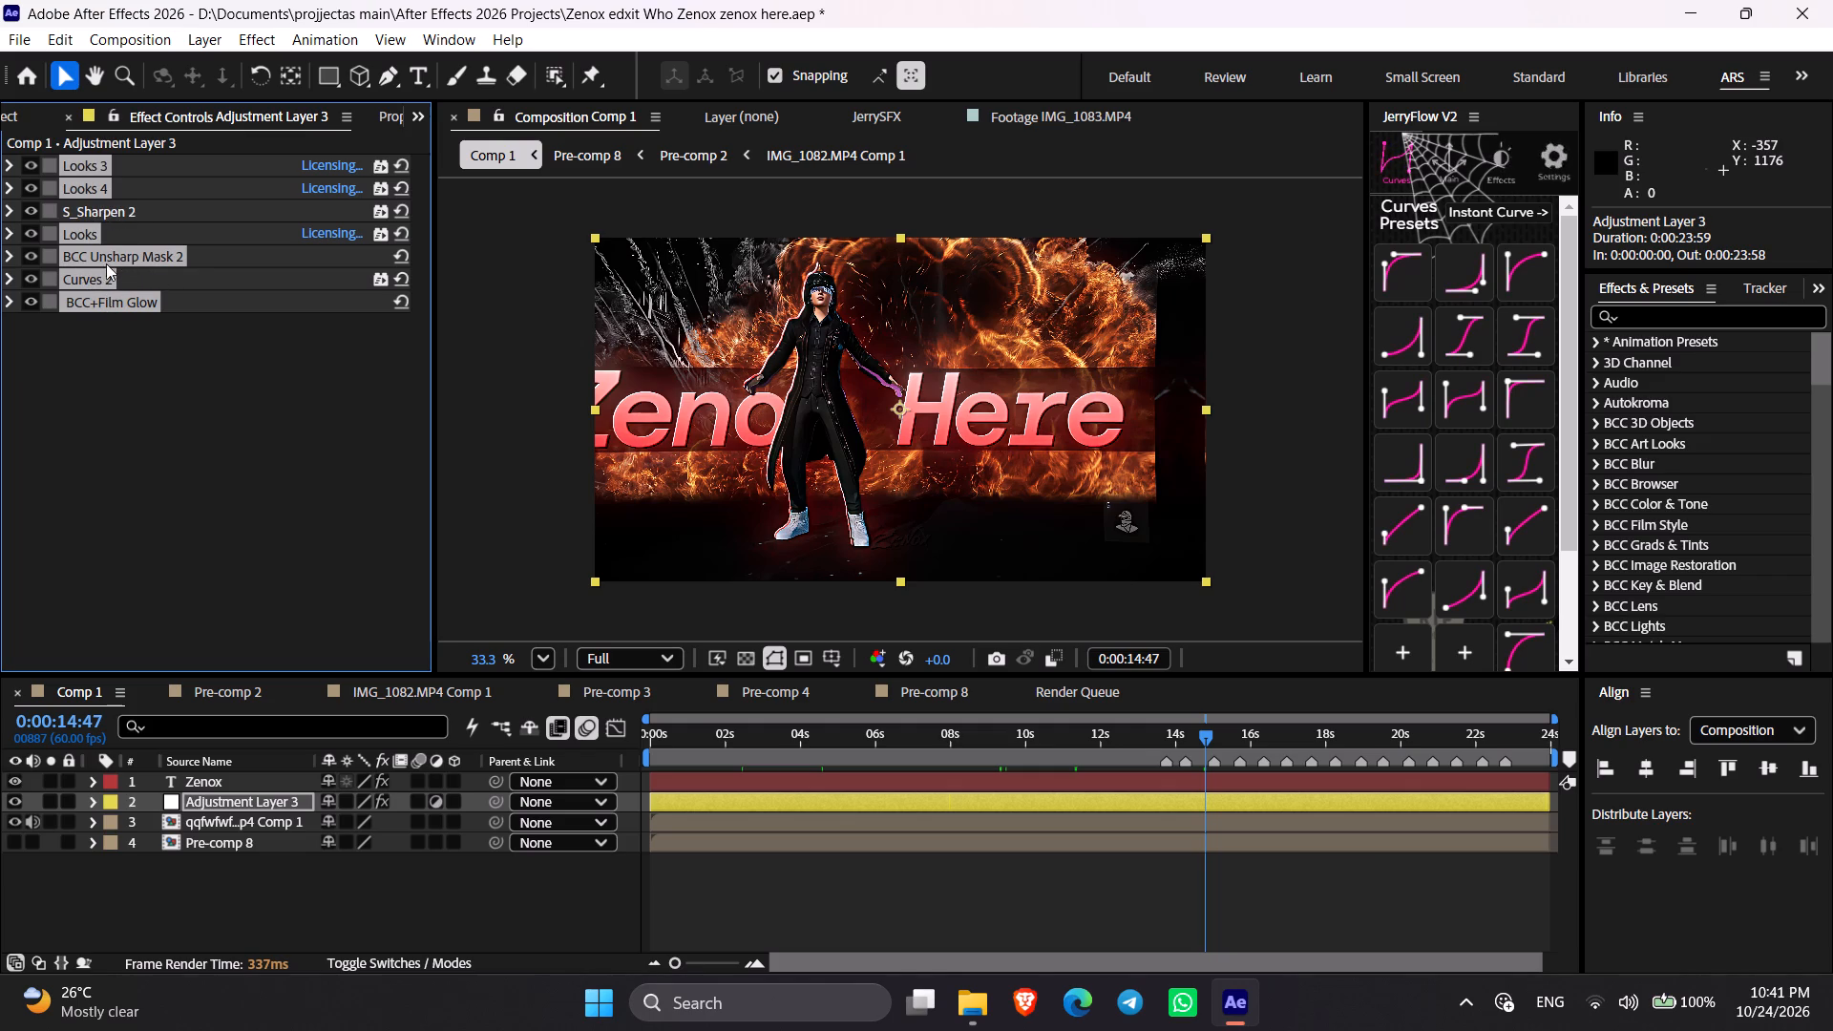
left_click(101, 260, "ctrl")
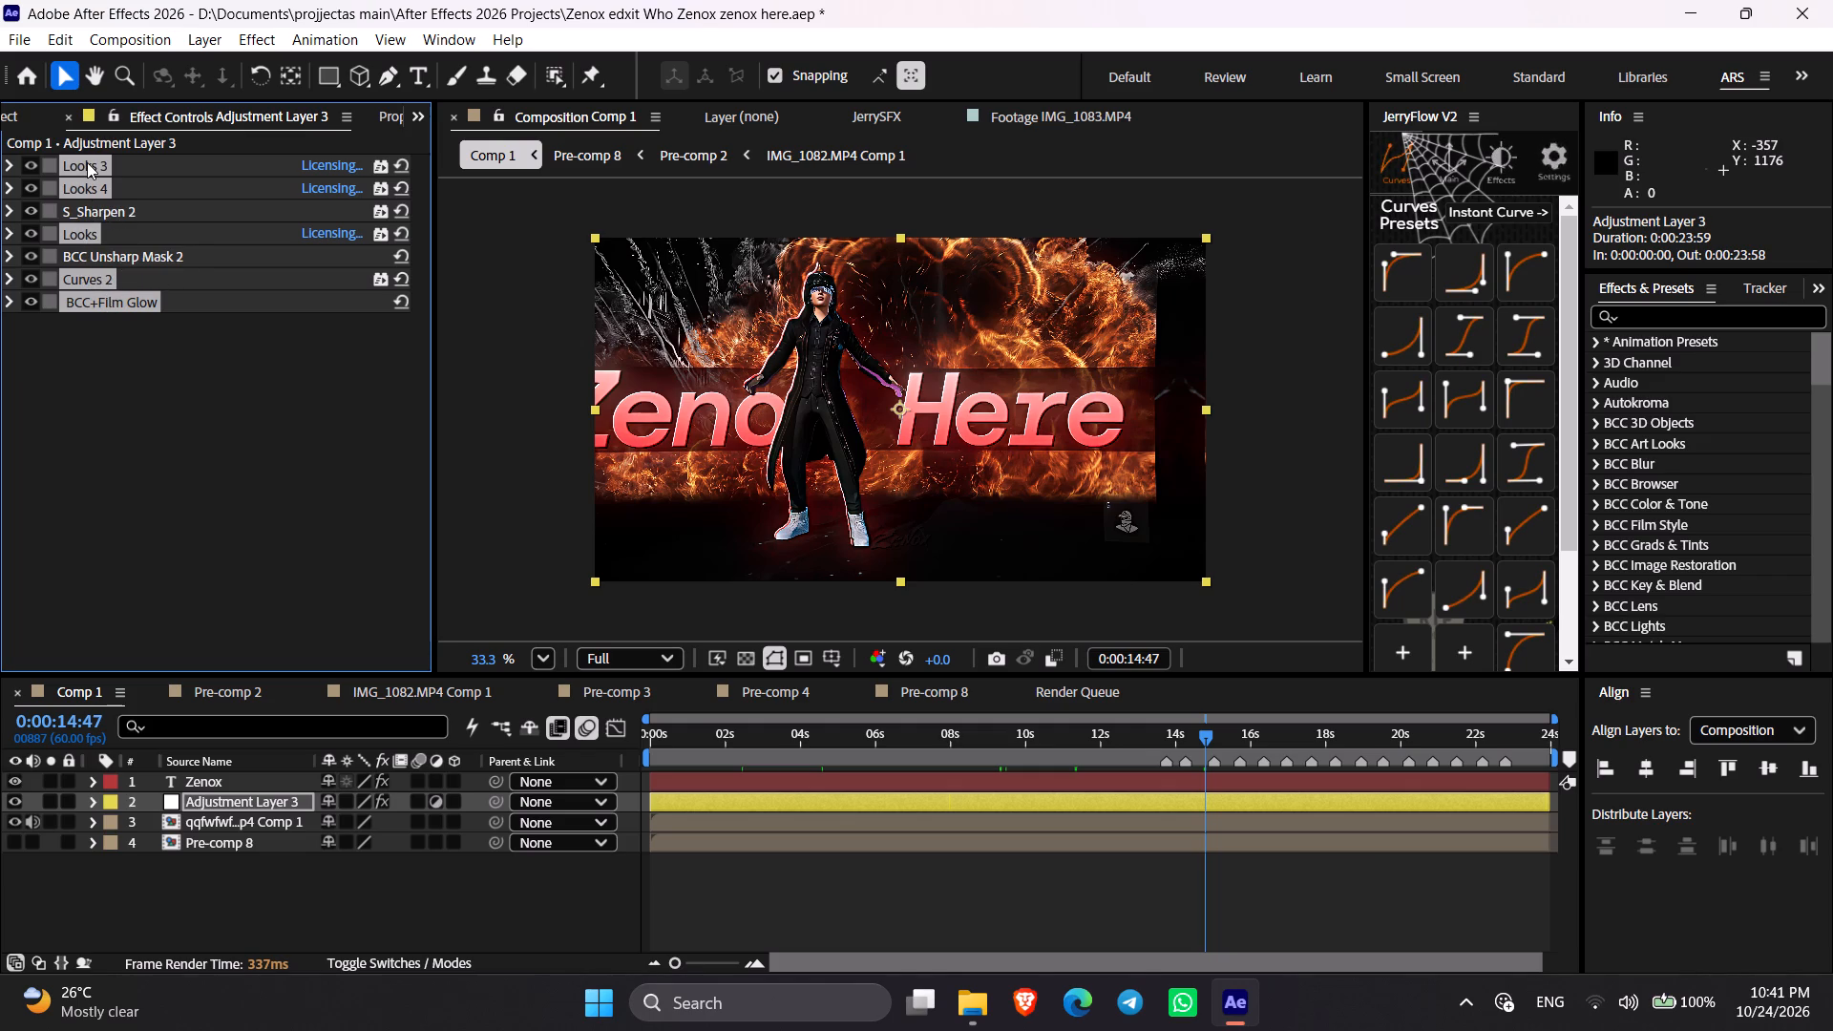
left_click(32, 236)
left_click(1091, 896)
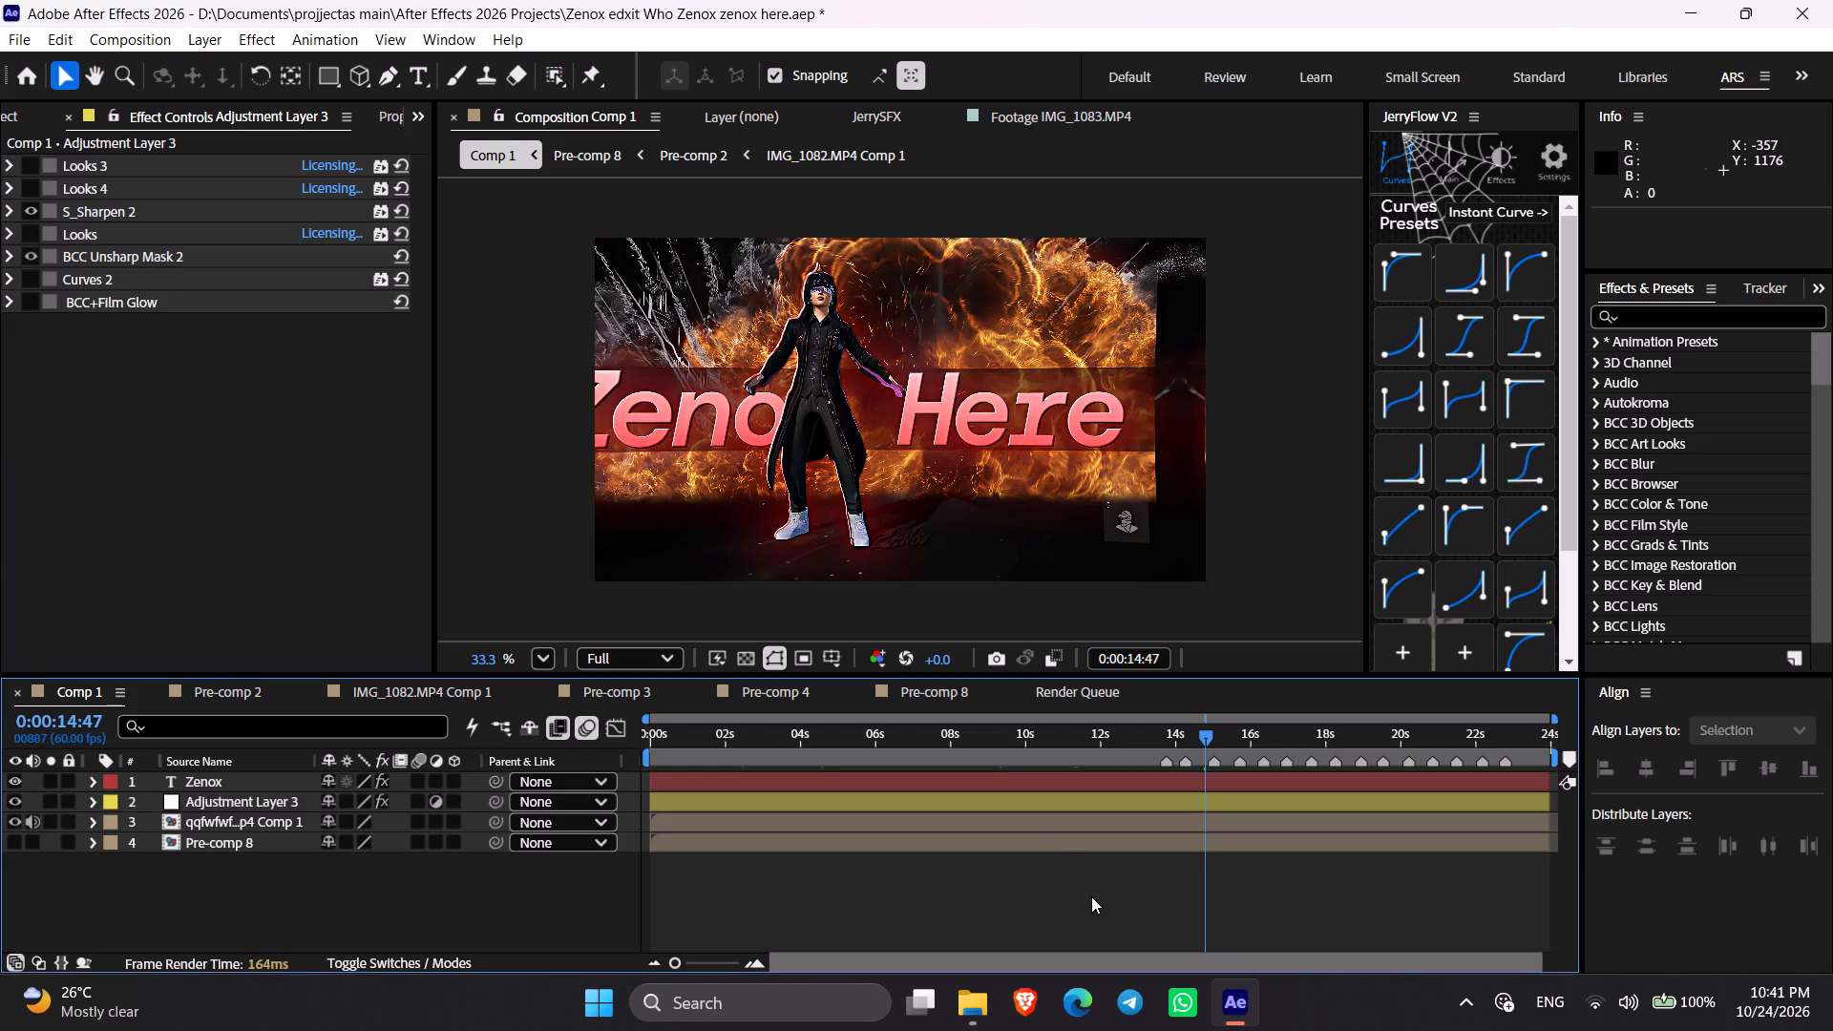
Compare the 0:00:14:47 frame with and without Adjustment Layer 3, and check the frame at 0:00:15:31.
left_click(11, 805)
left_click(11, 805)
double_click(11, 805)
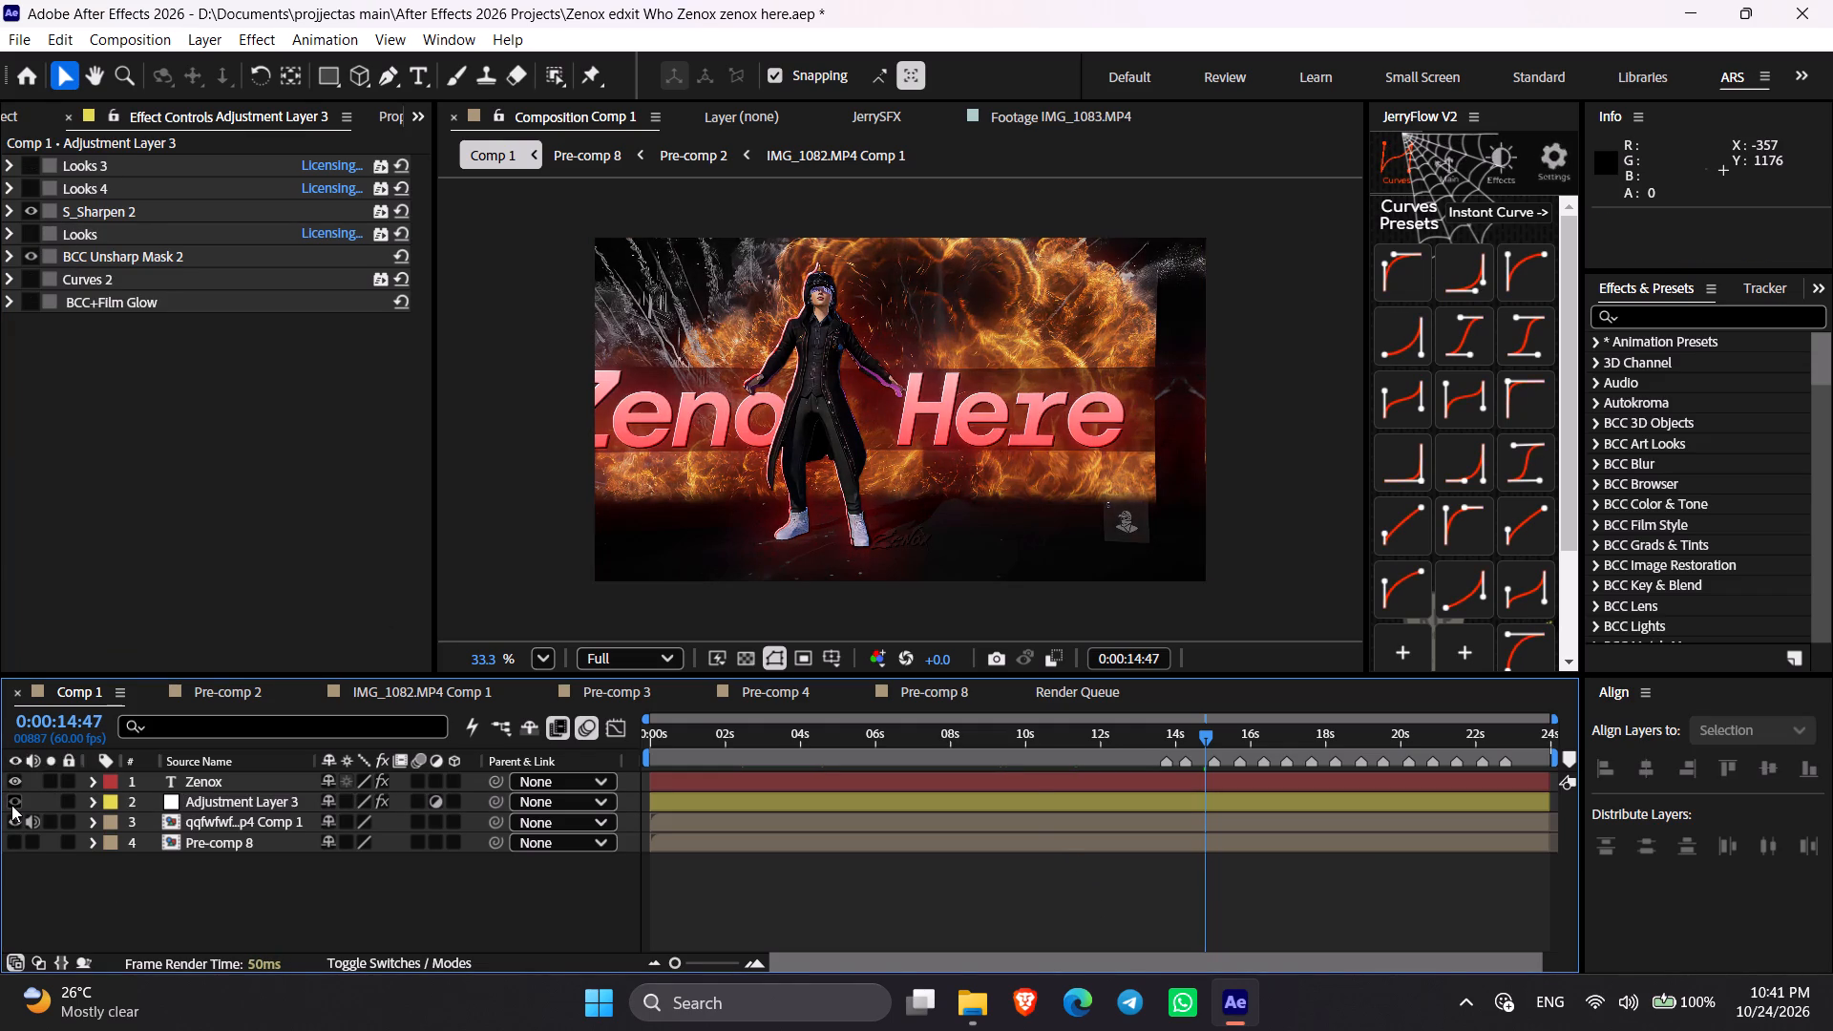
left_click(1233, 739)
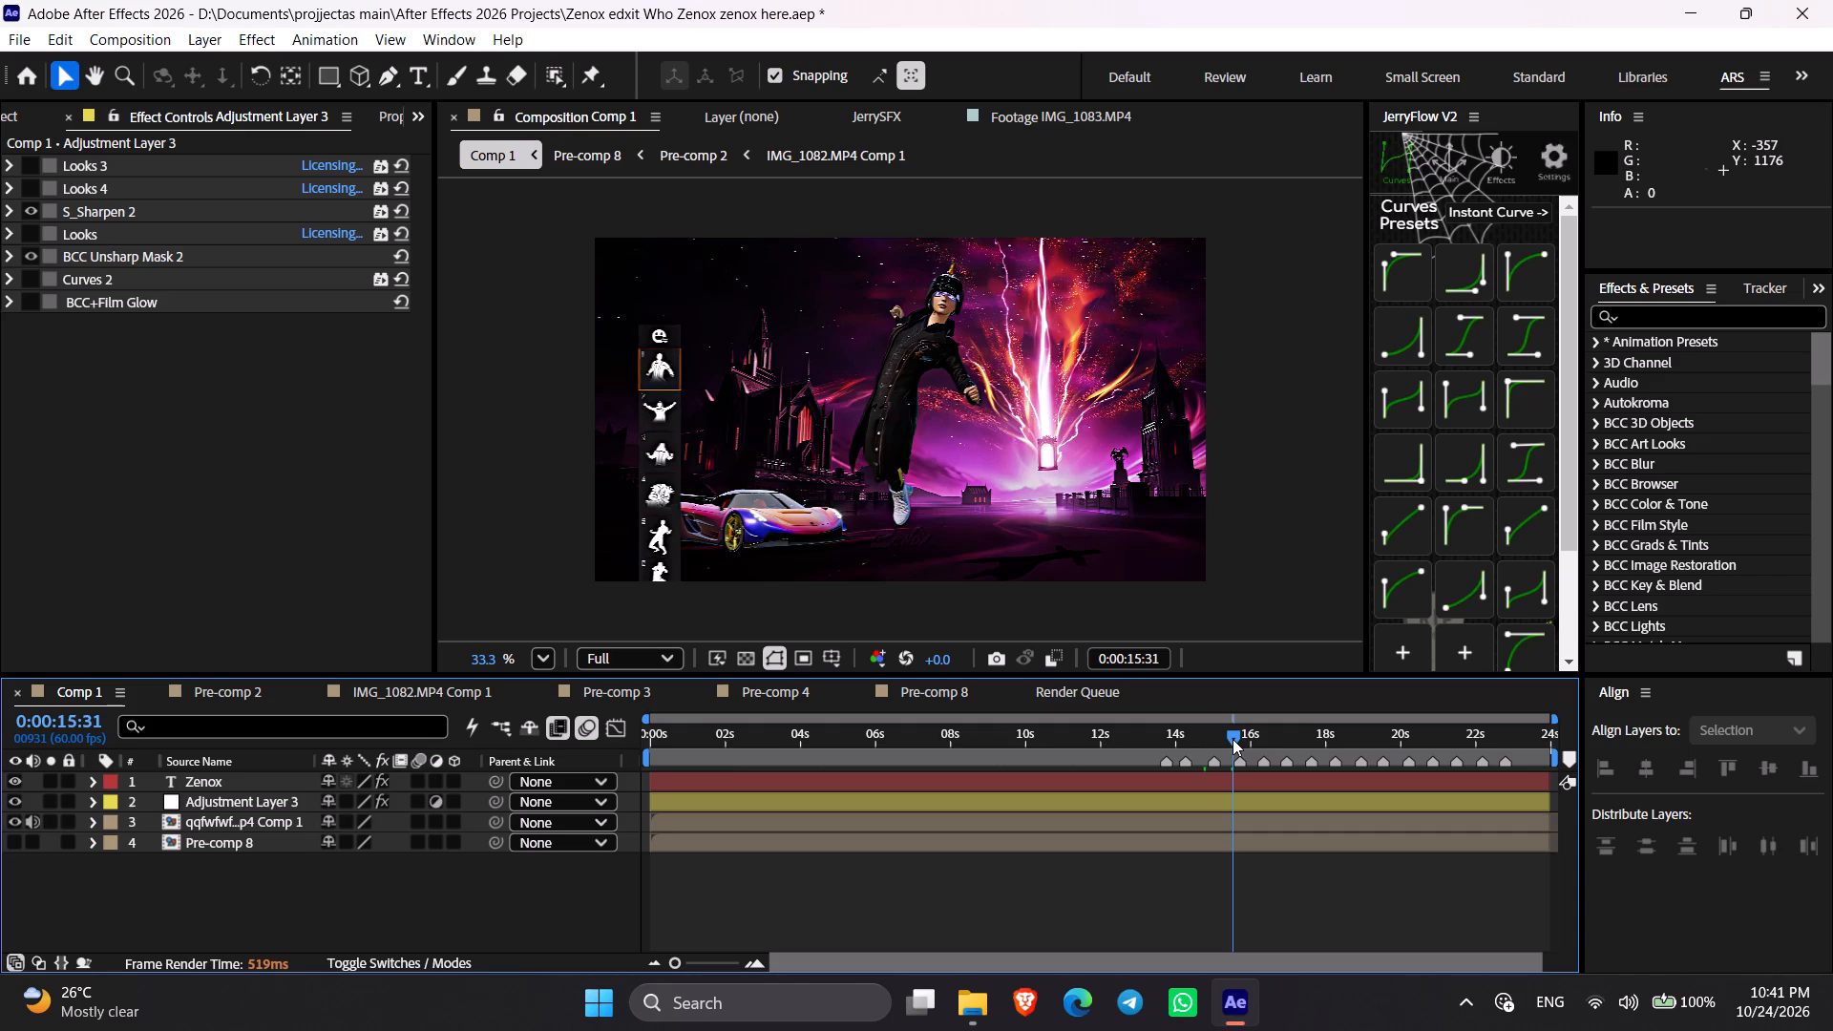
Compare frames with and without Adjustment Layer 3, check 0:00:16:42, 0:00:08:33 and 0:00:08:47, and compare S_Sharpen 2 and BCC Unsharp Mask 2 on and off.
left_click(11, 803)
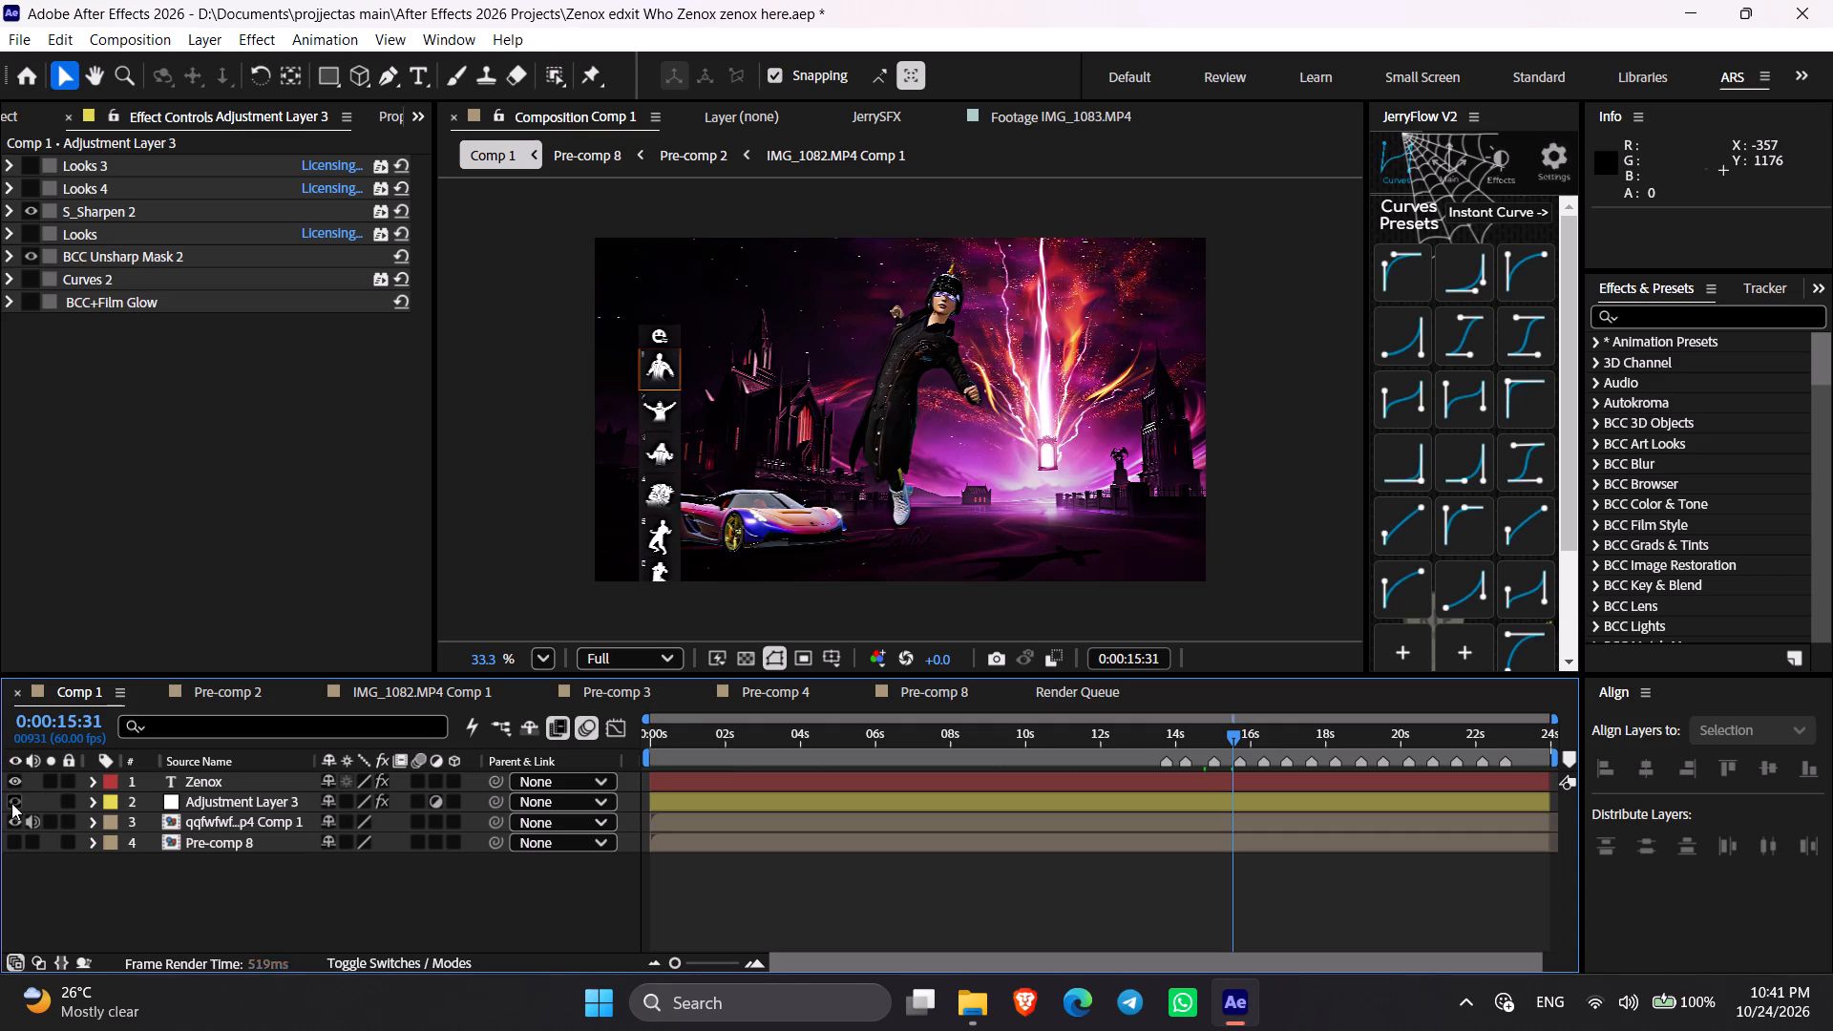
left_click(11, 803)
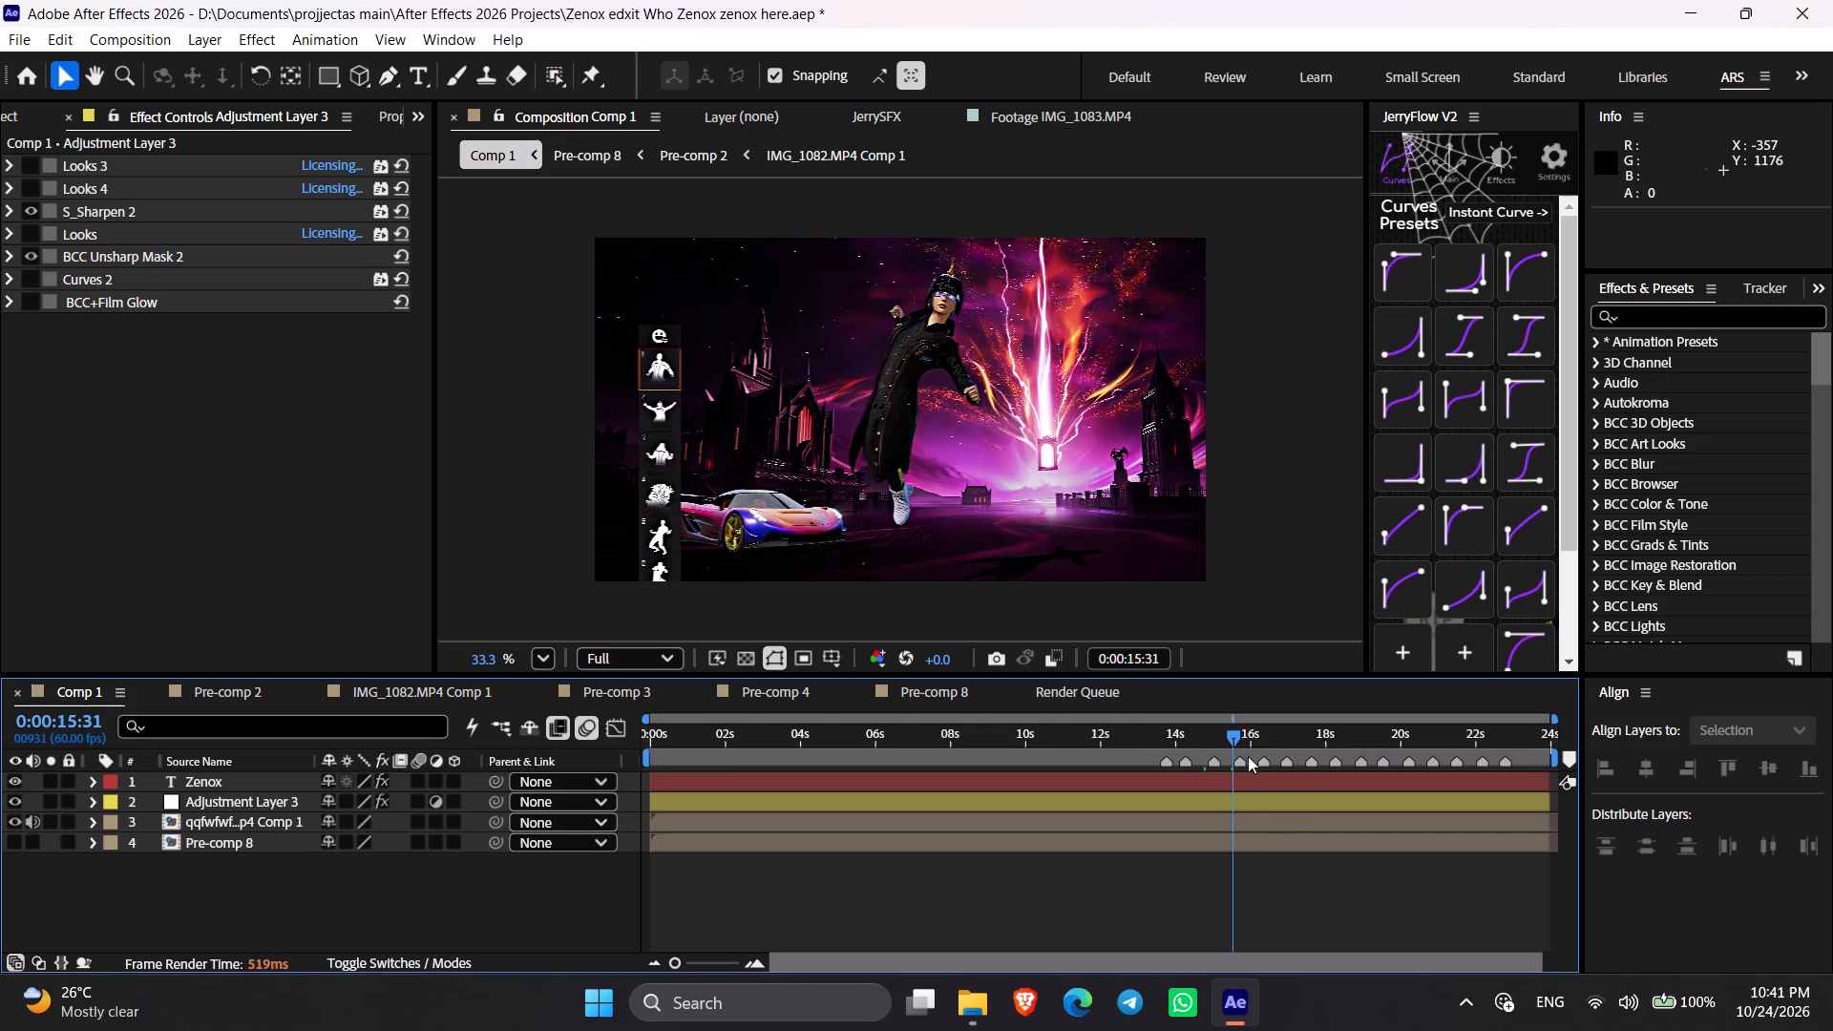
left_click_drag(1249, 750, 1277, 758)
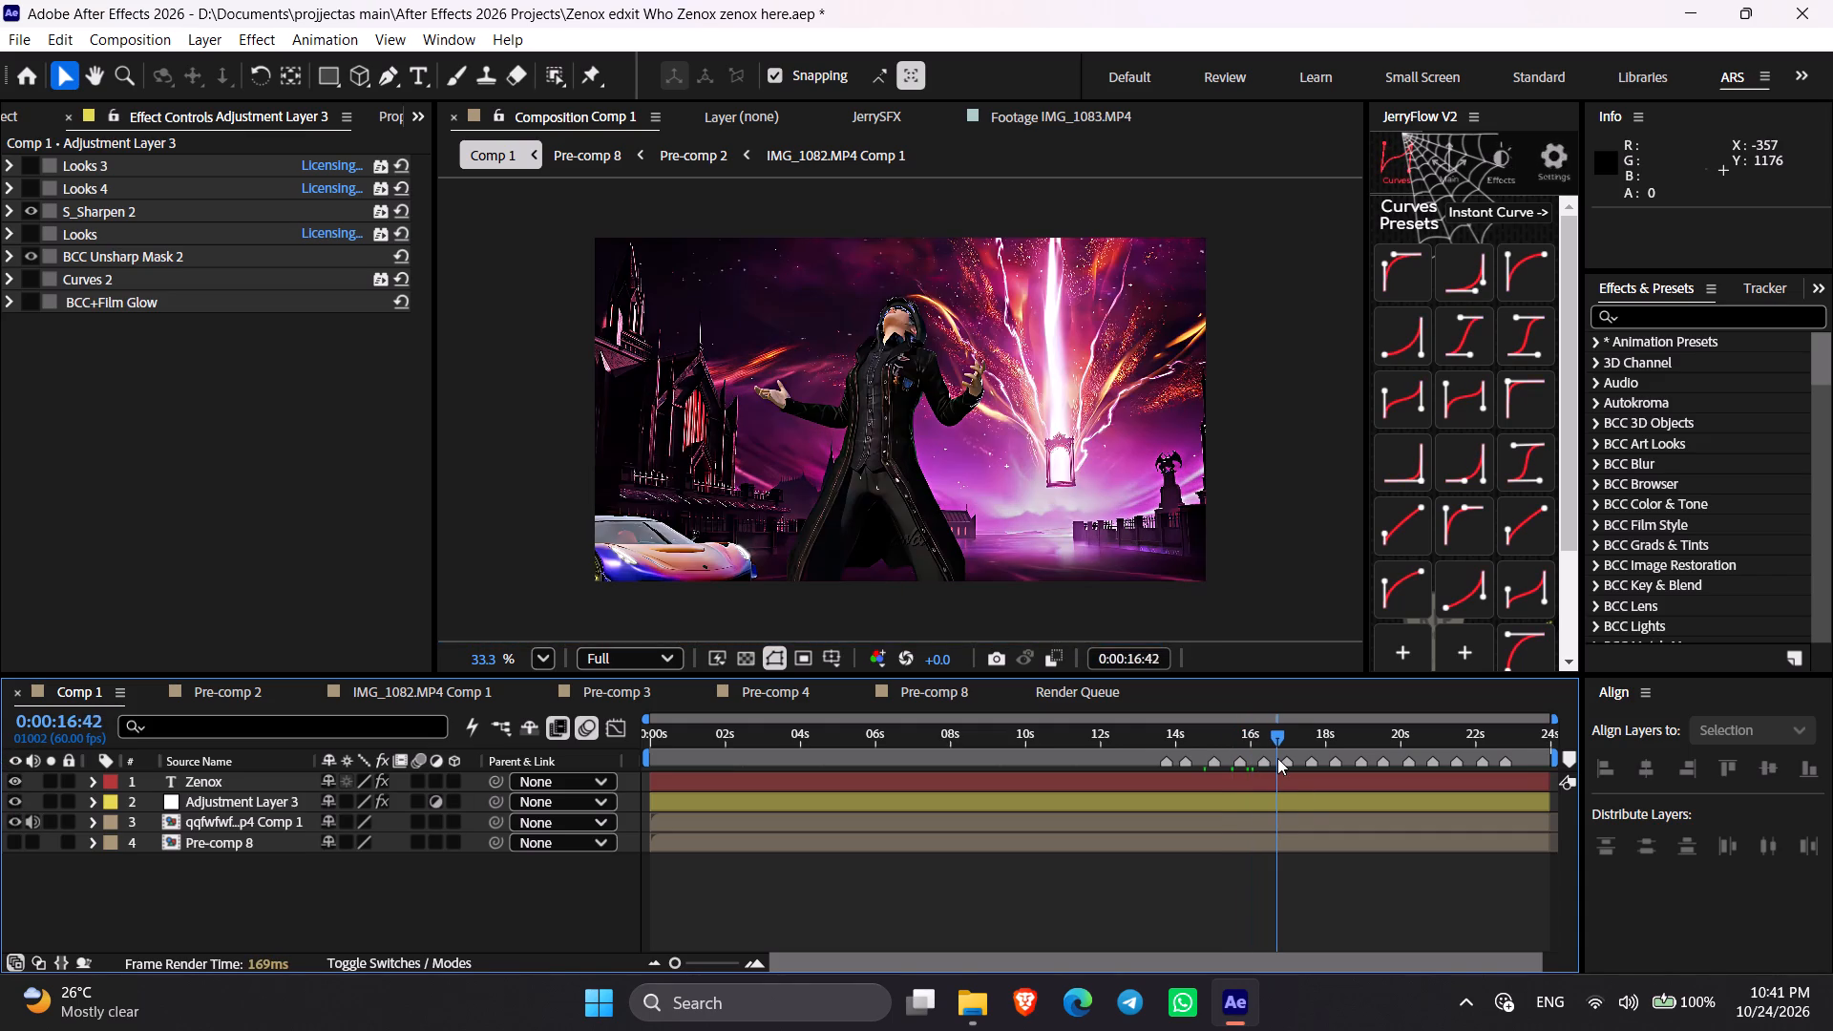
left_click_drag(1277, 758, 972, 769)
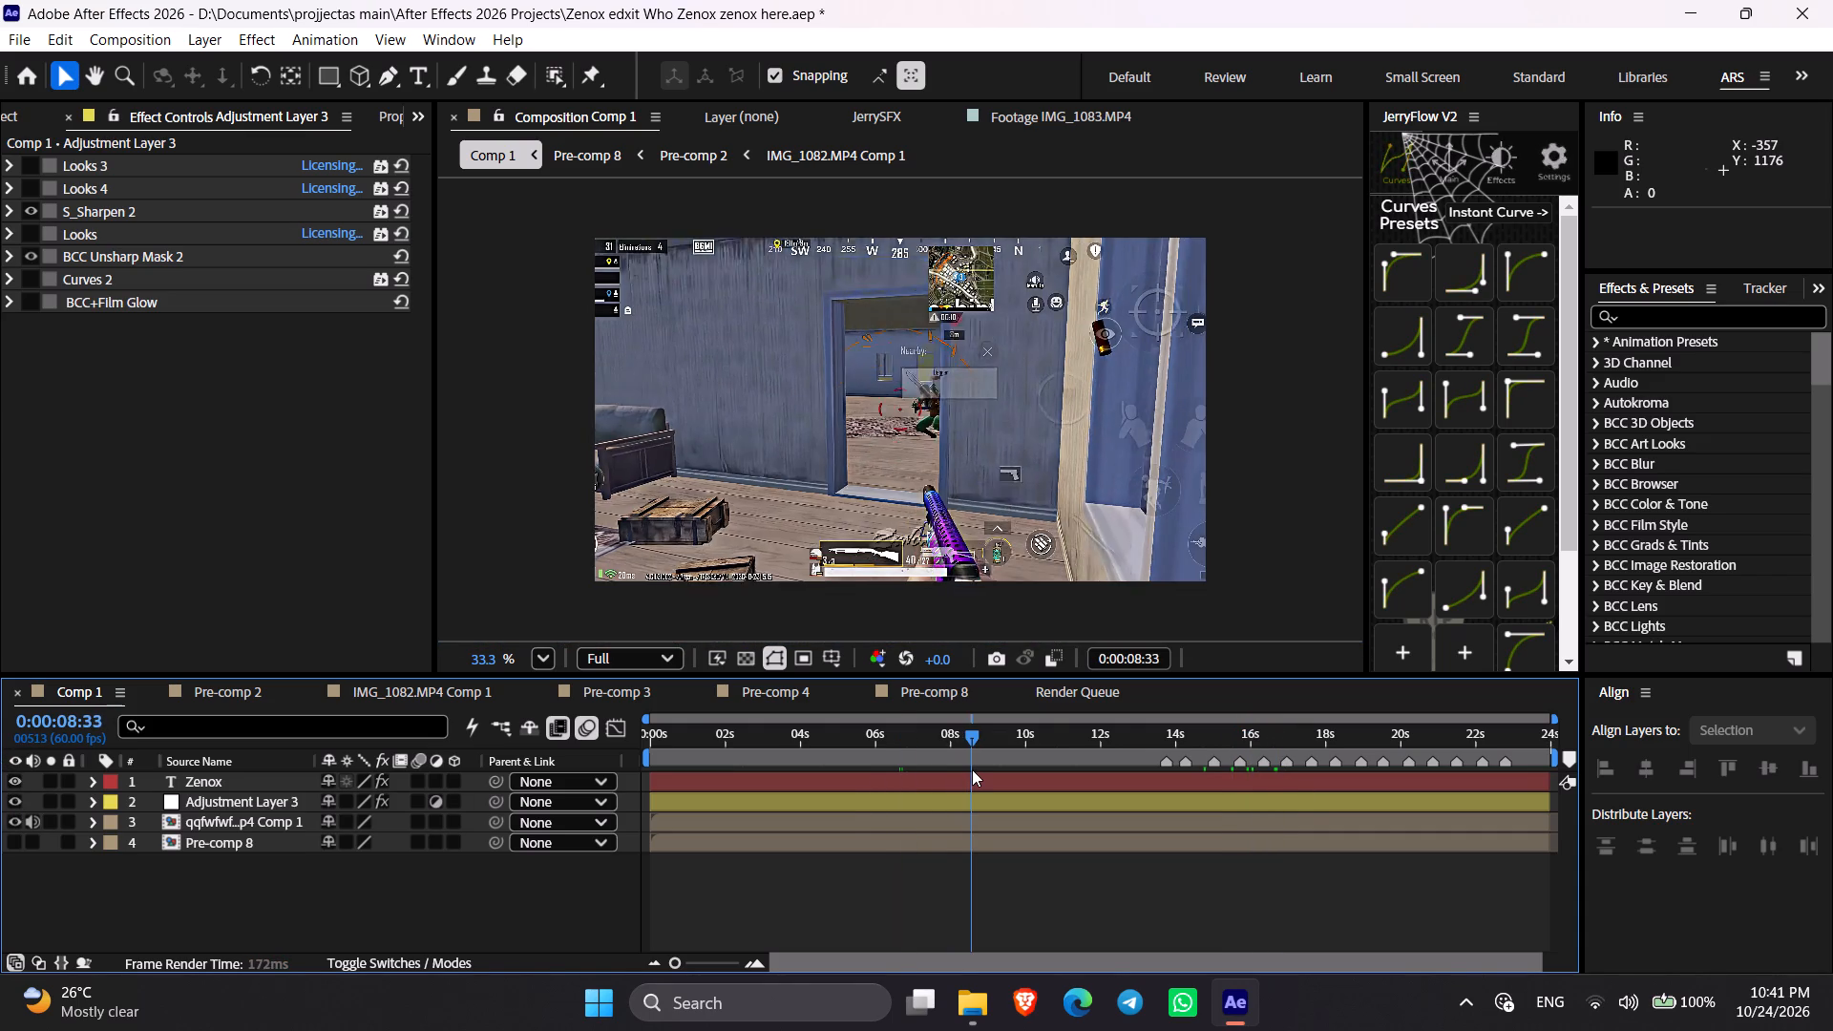
left_click_drag(972, 769, 980, 771)
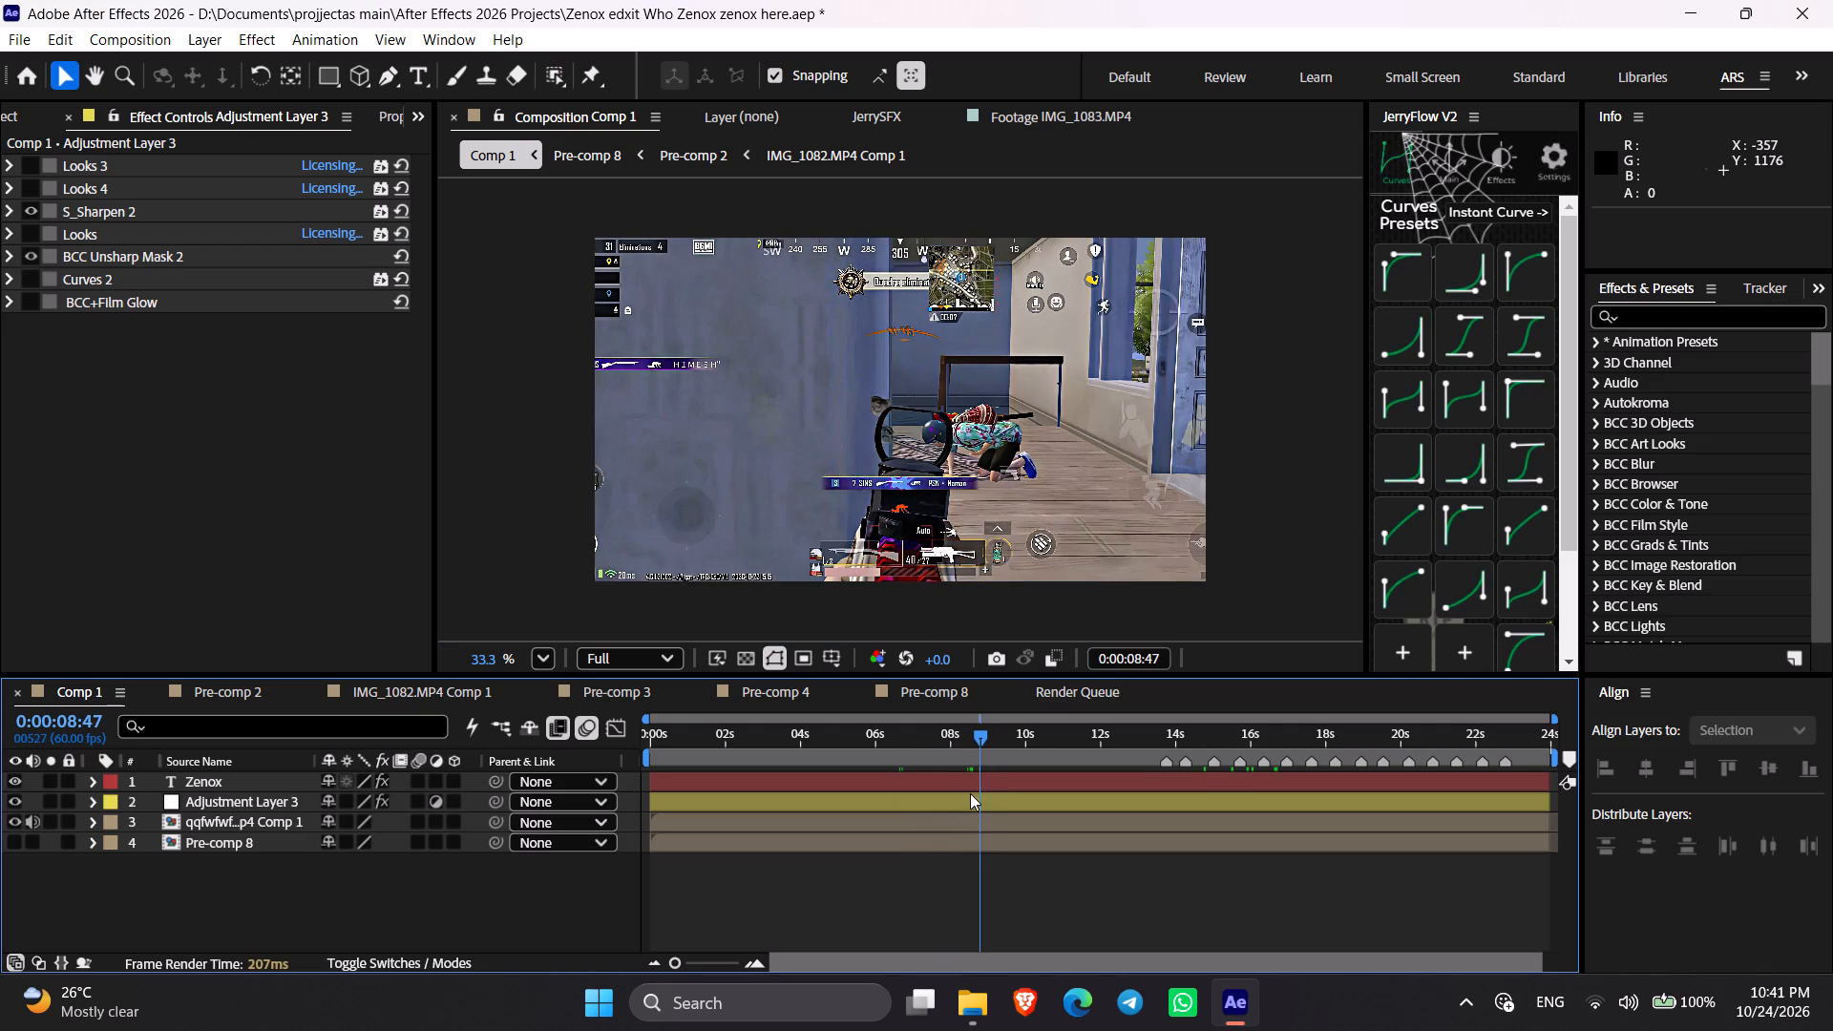
left_click(969, 797)
left_click(23, 214)
left_click(23, 214)
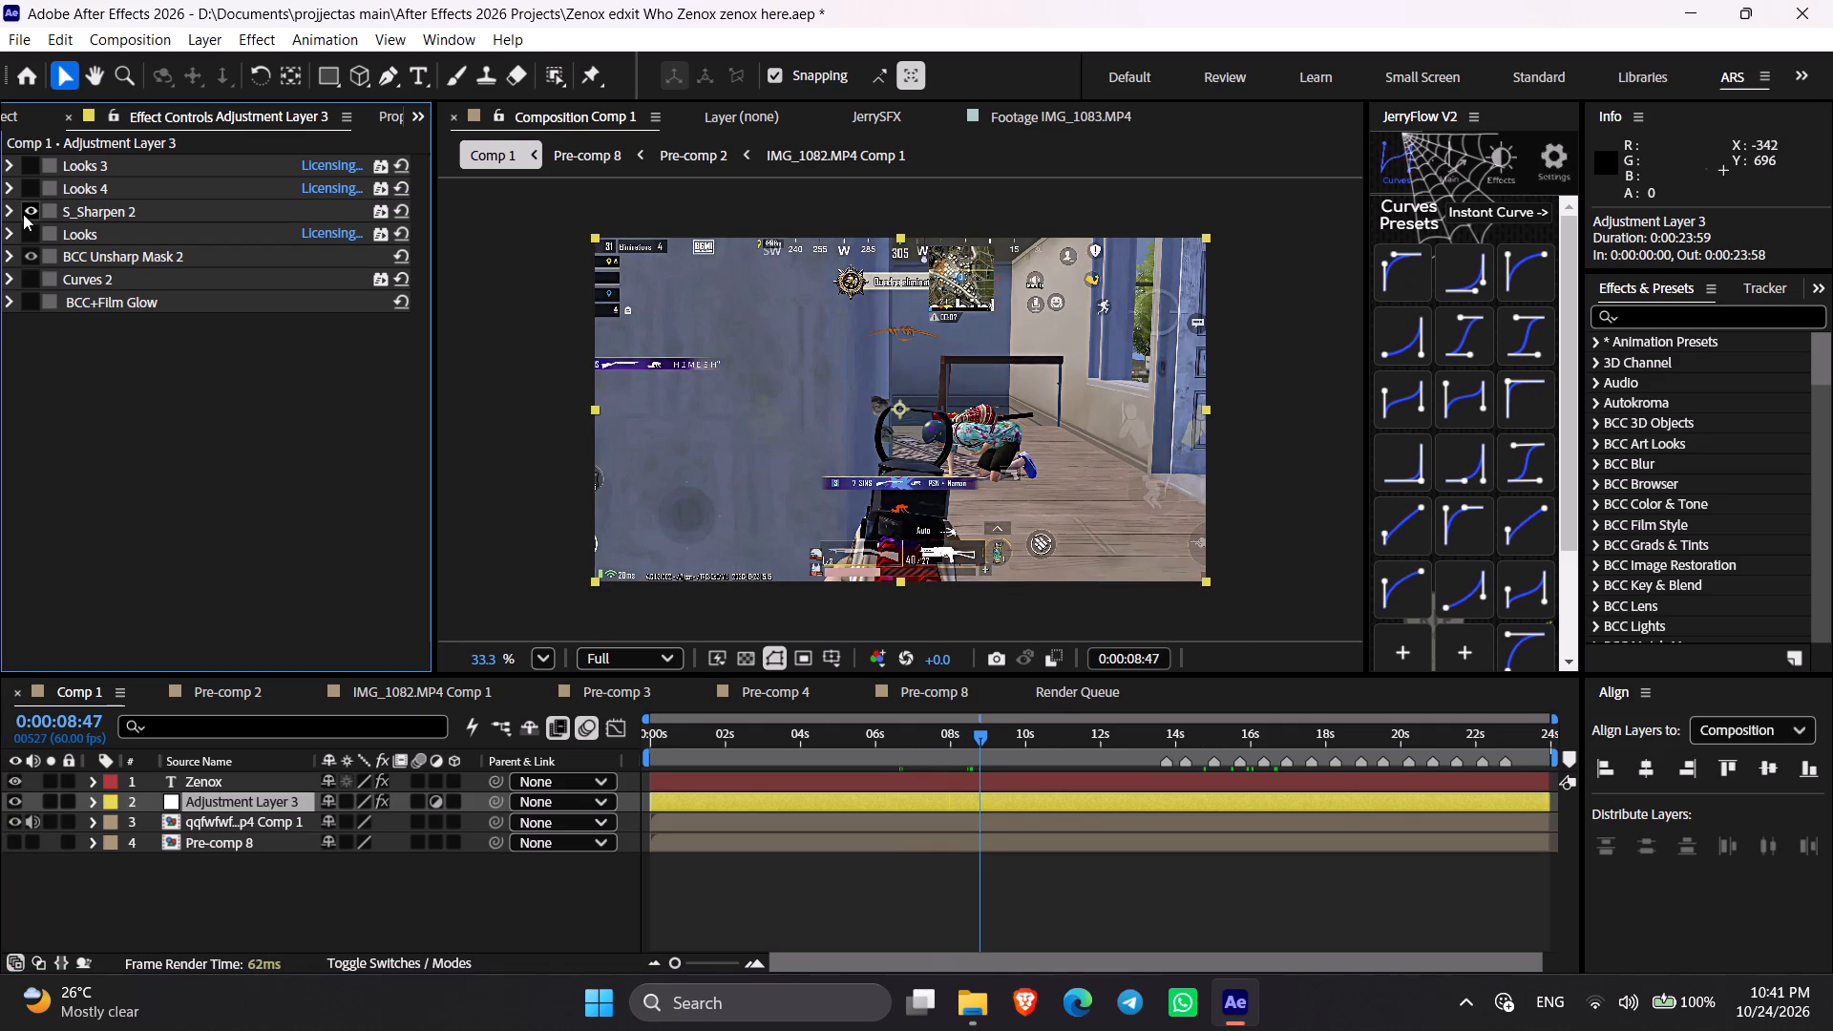
left_click(32, 262)
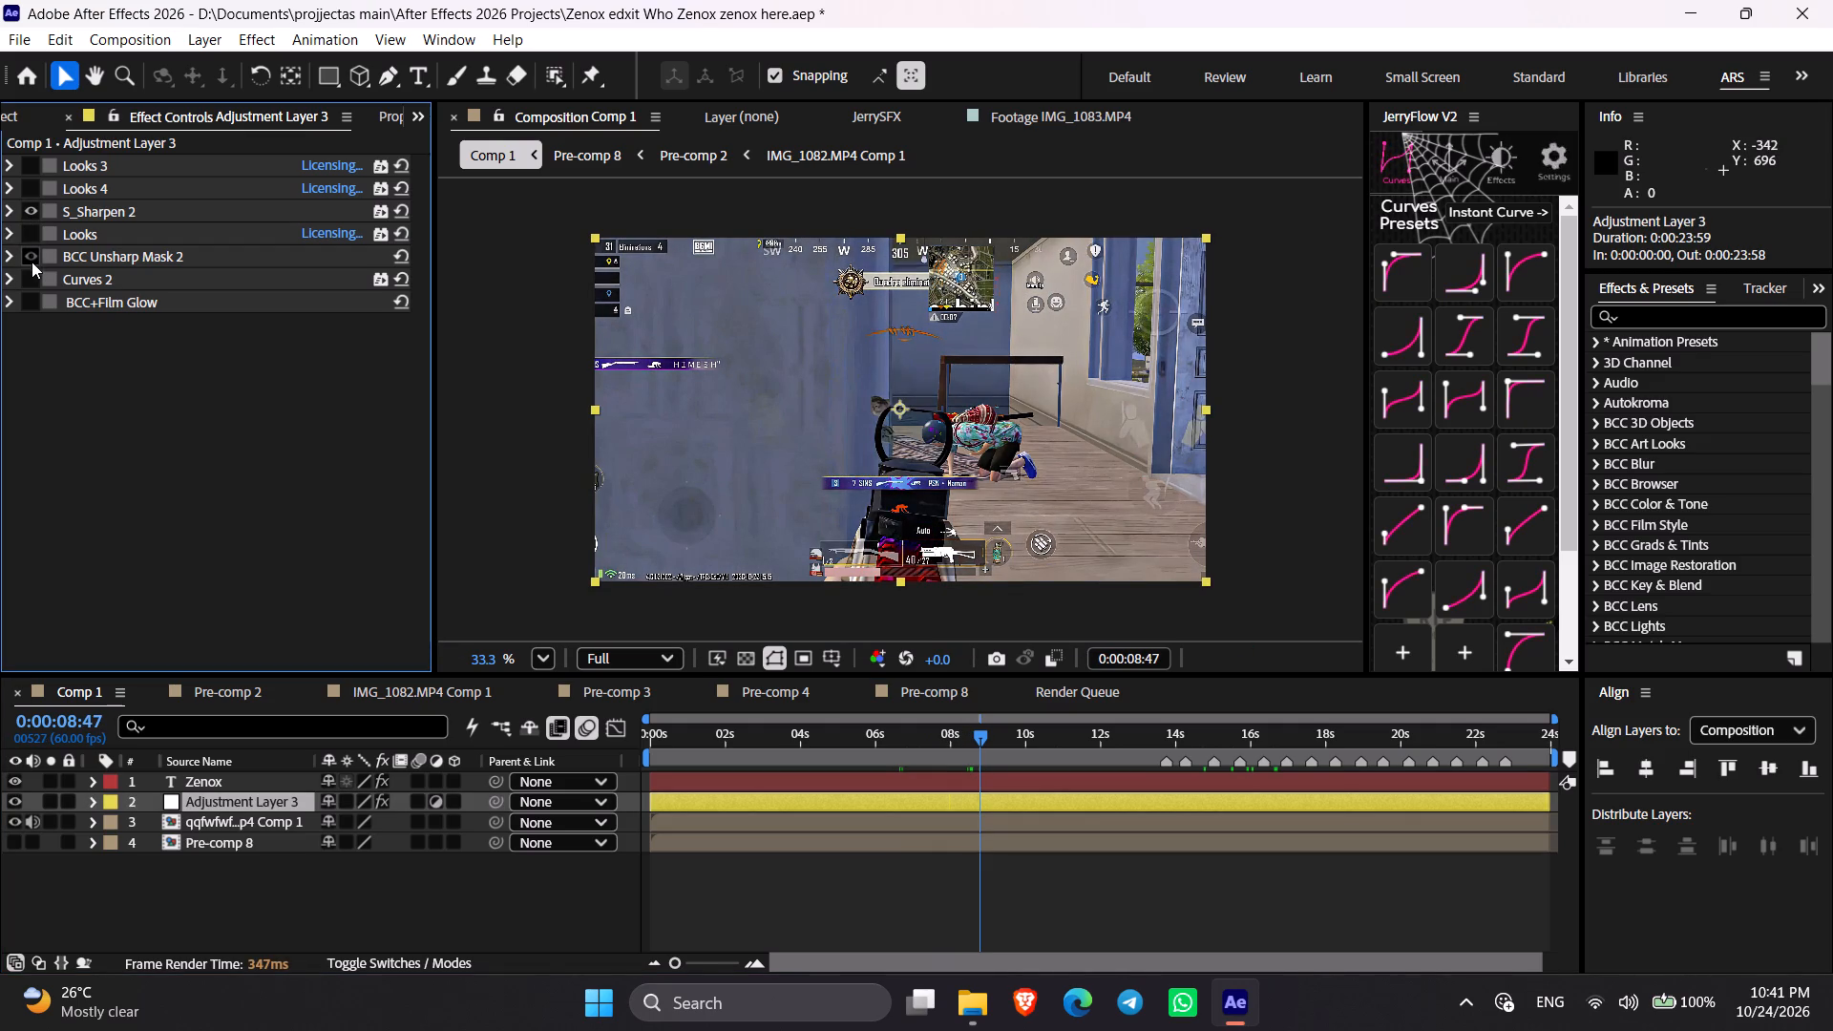
left_click(32, 262)
Set the Amount of BCC Unsharp Mask 2 on Adjustment Layer 3 to 10.
left_click(6, 258)
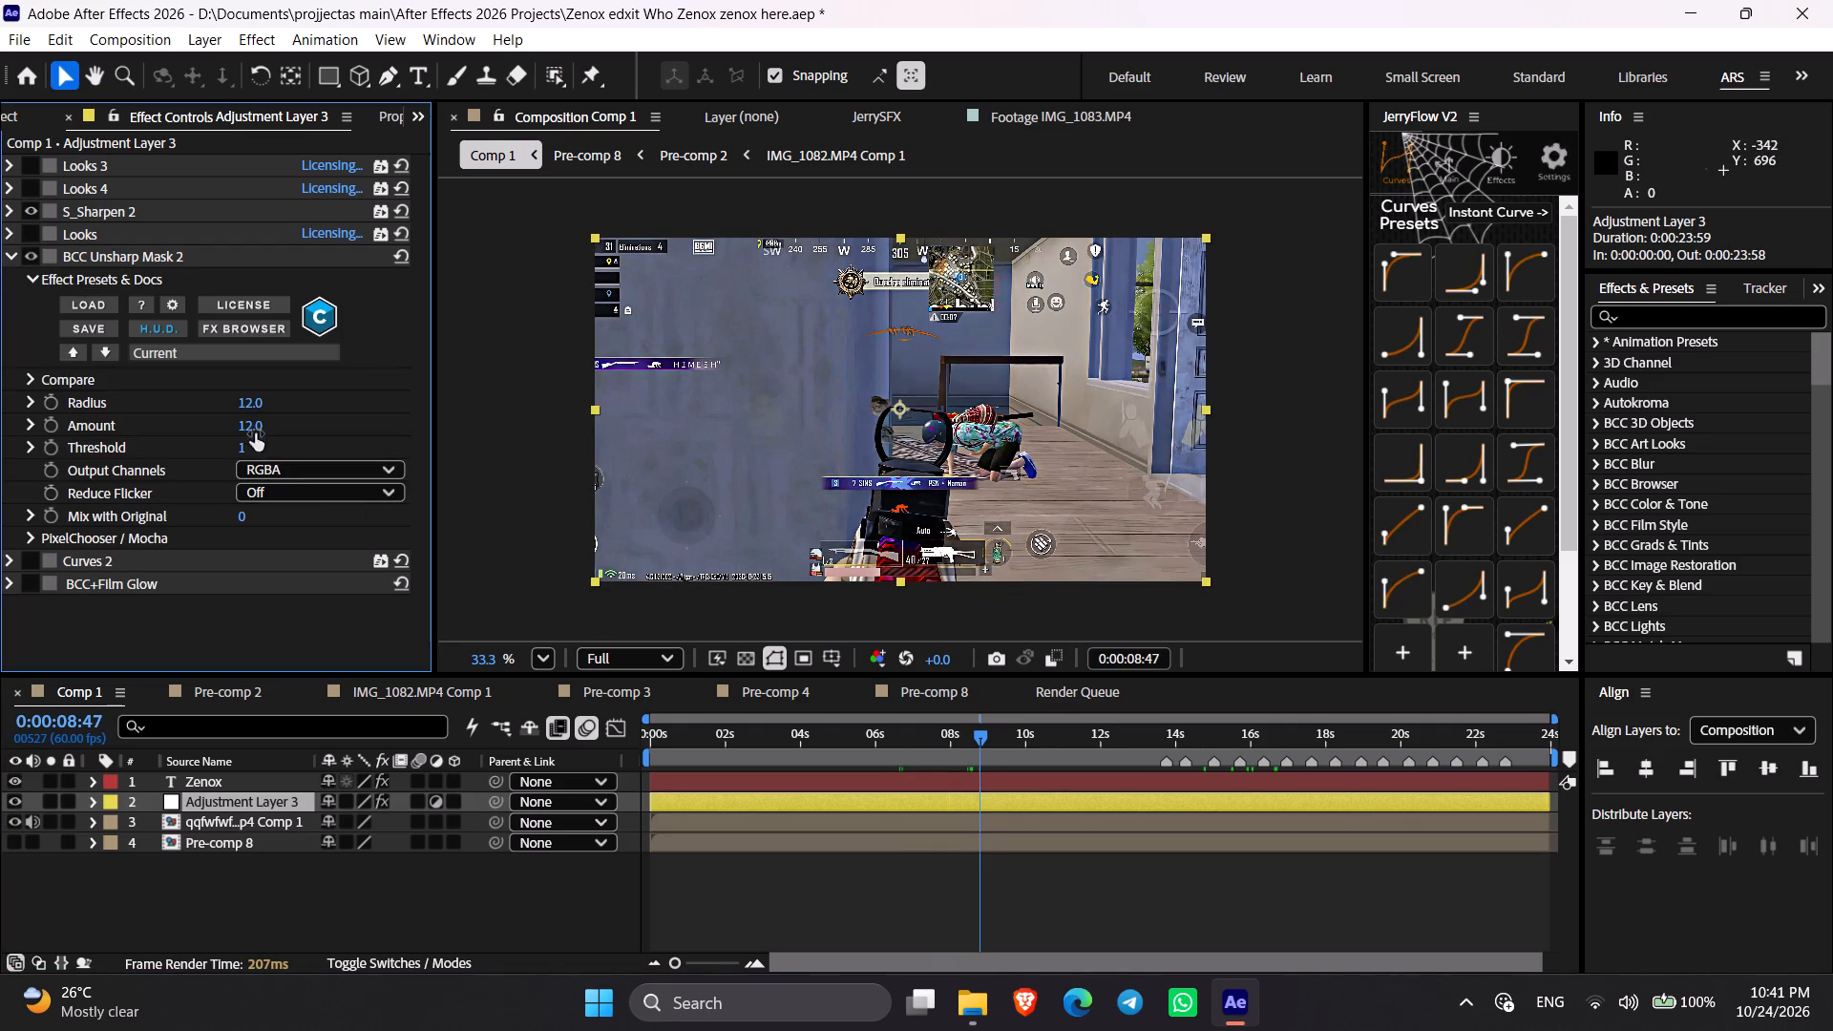
left_click(244, 433)
key("1")
key("0")
left_click(347, 413)
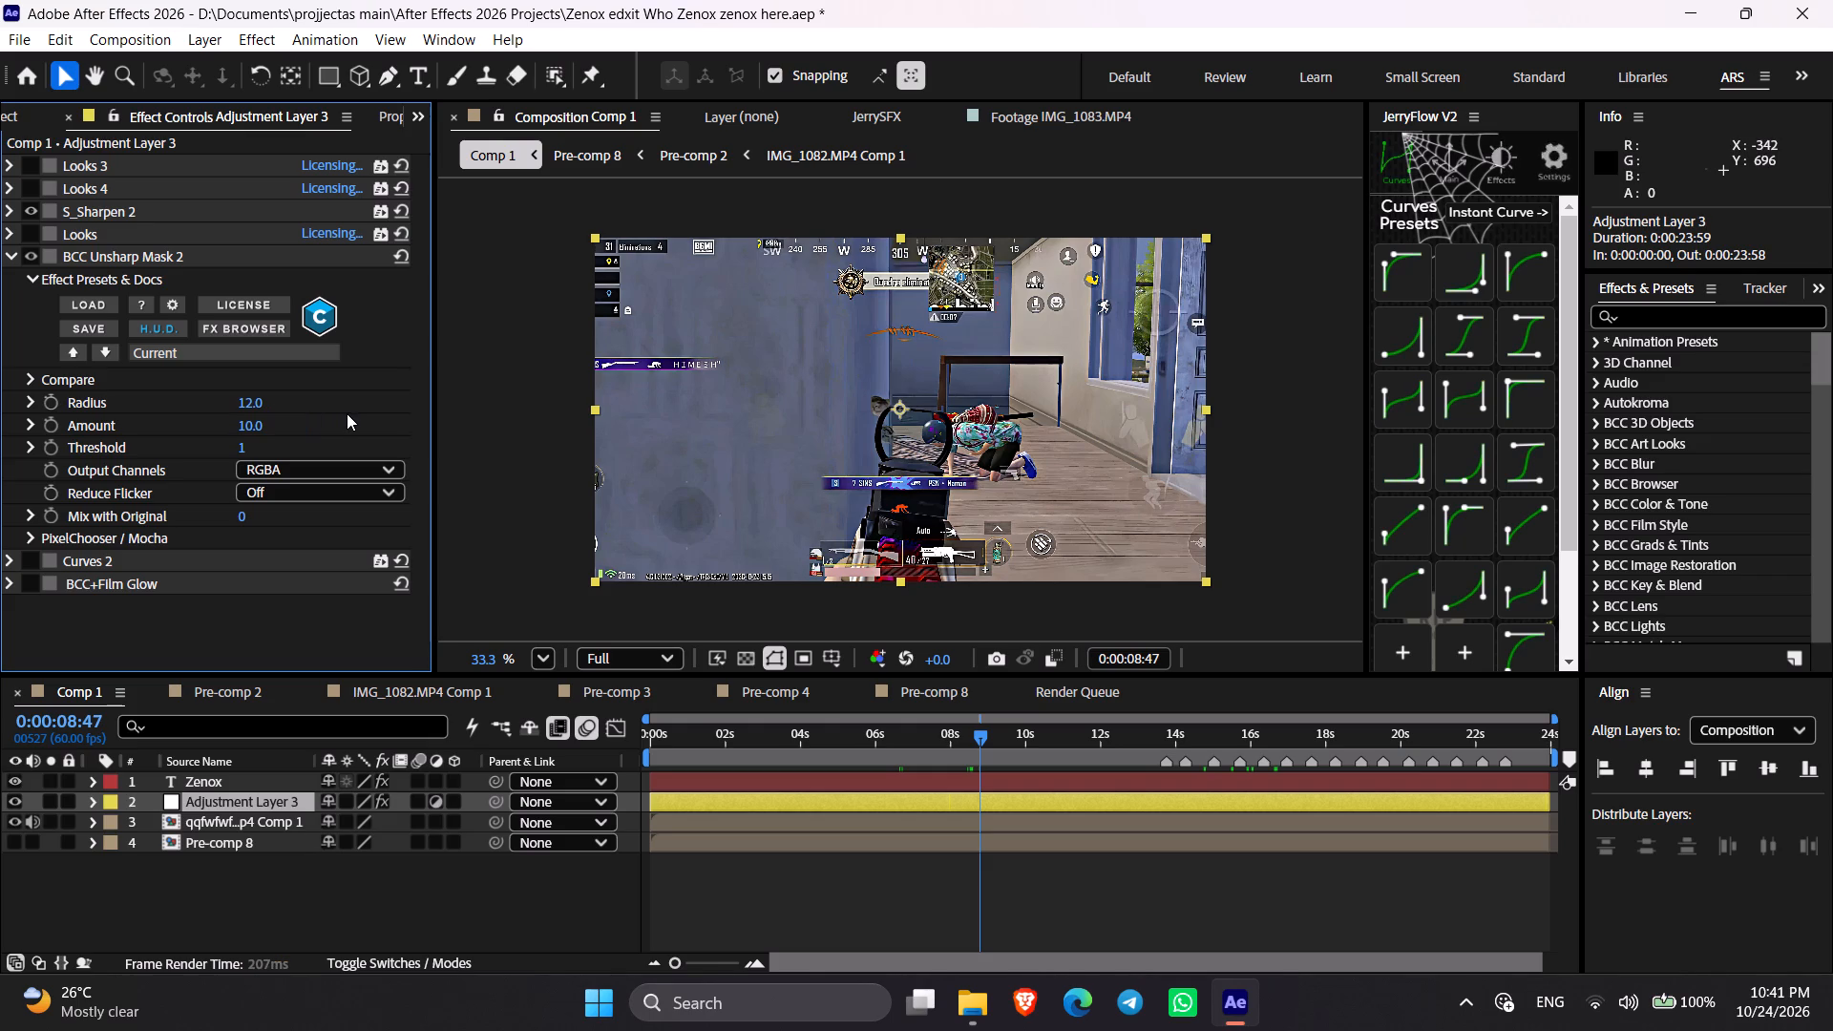
Check the frames at 0:00:05:03, 0:00:00:00 and 0:00:01:05, and save the project.
left_click_drag(1016, 748, 840, 748)
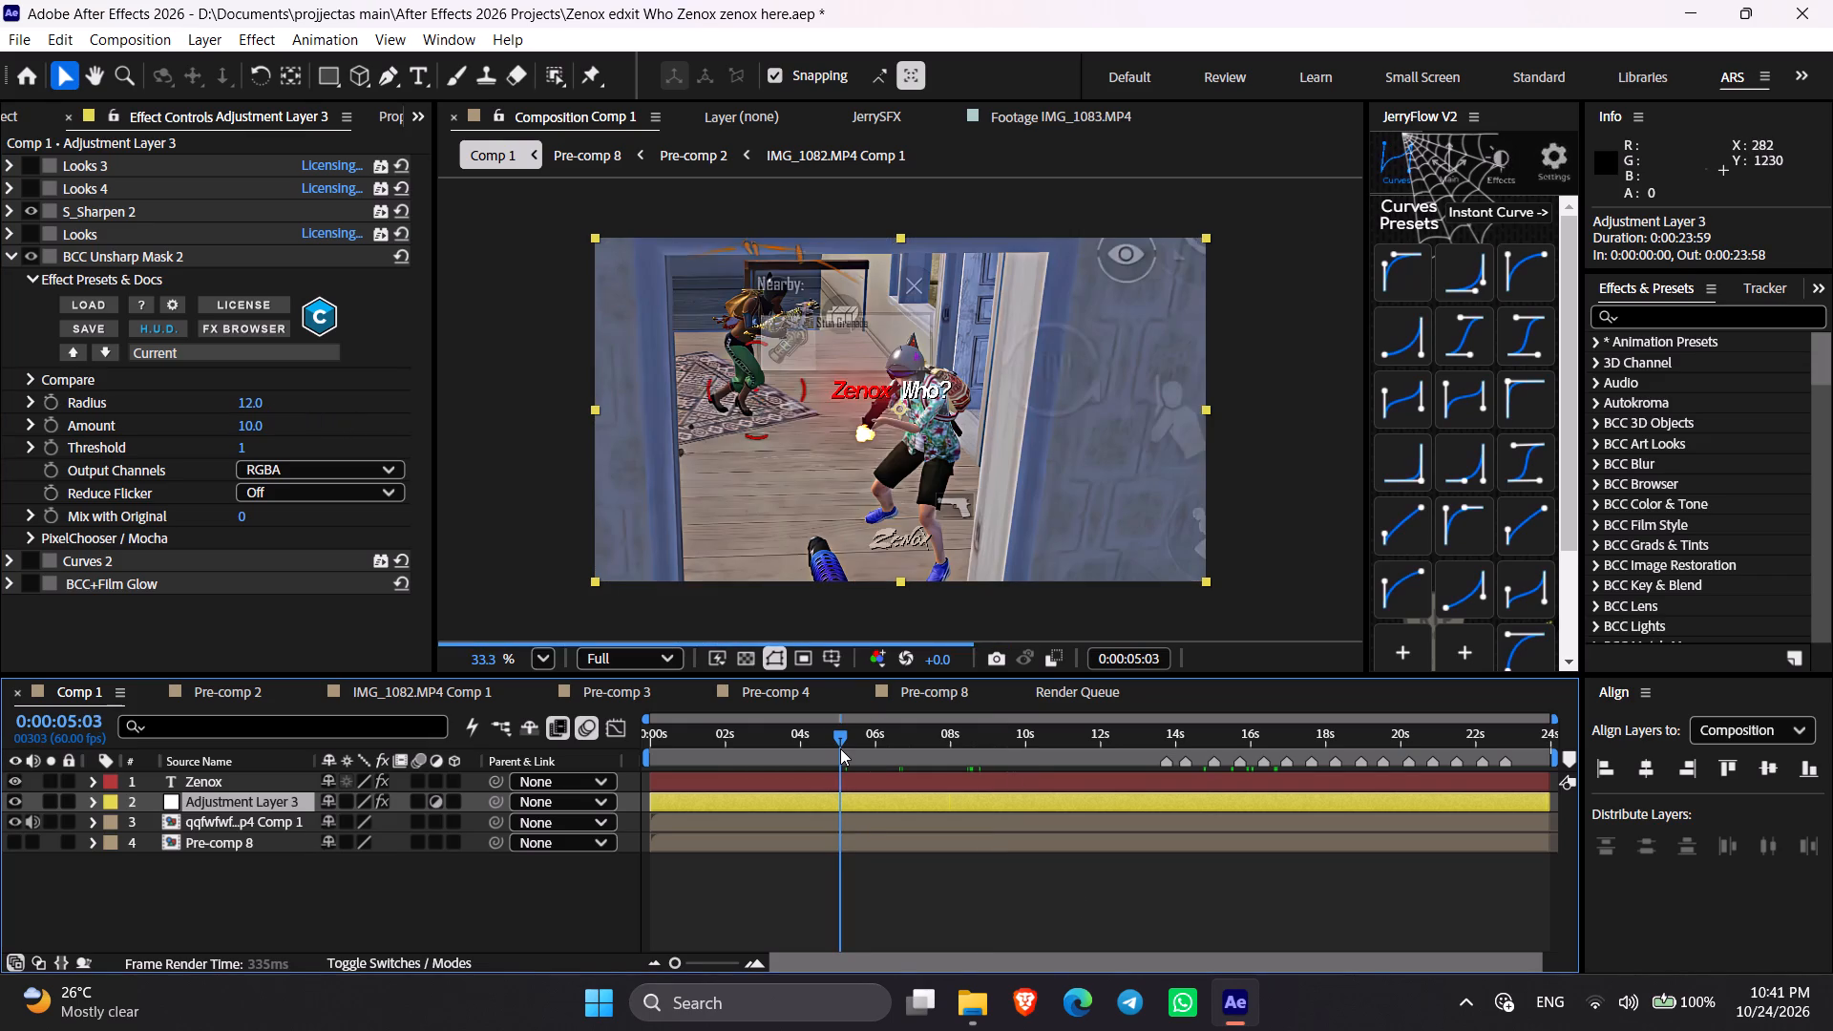
left_click_drag(840, 748, 672, 758)
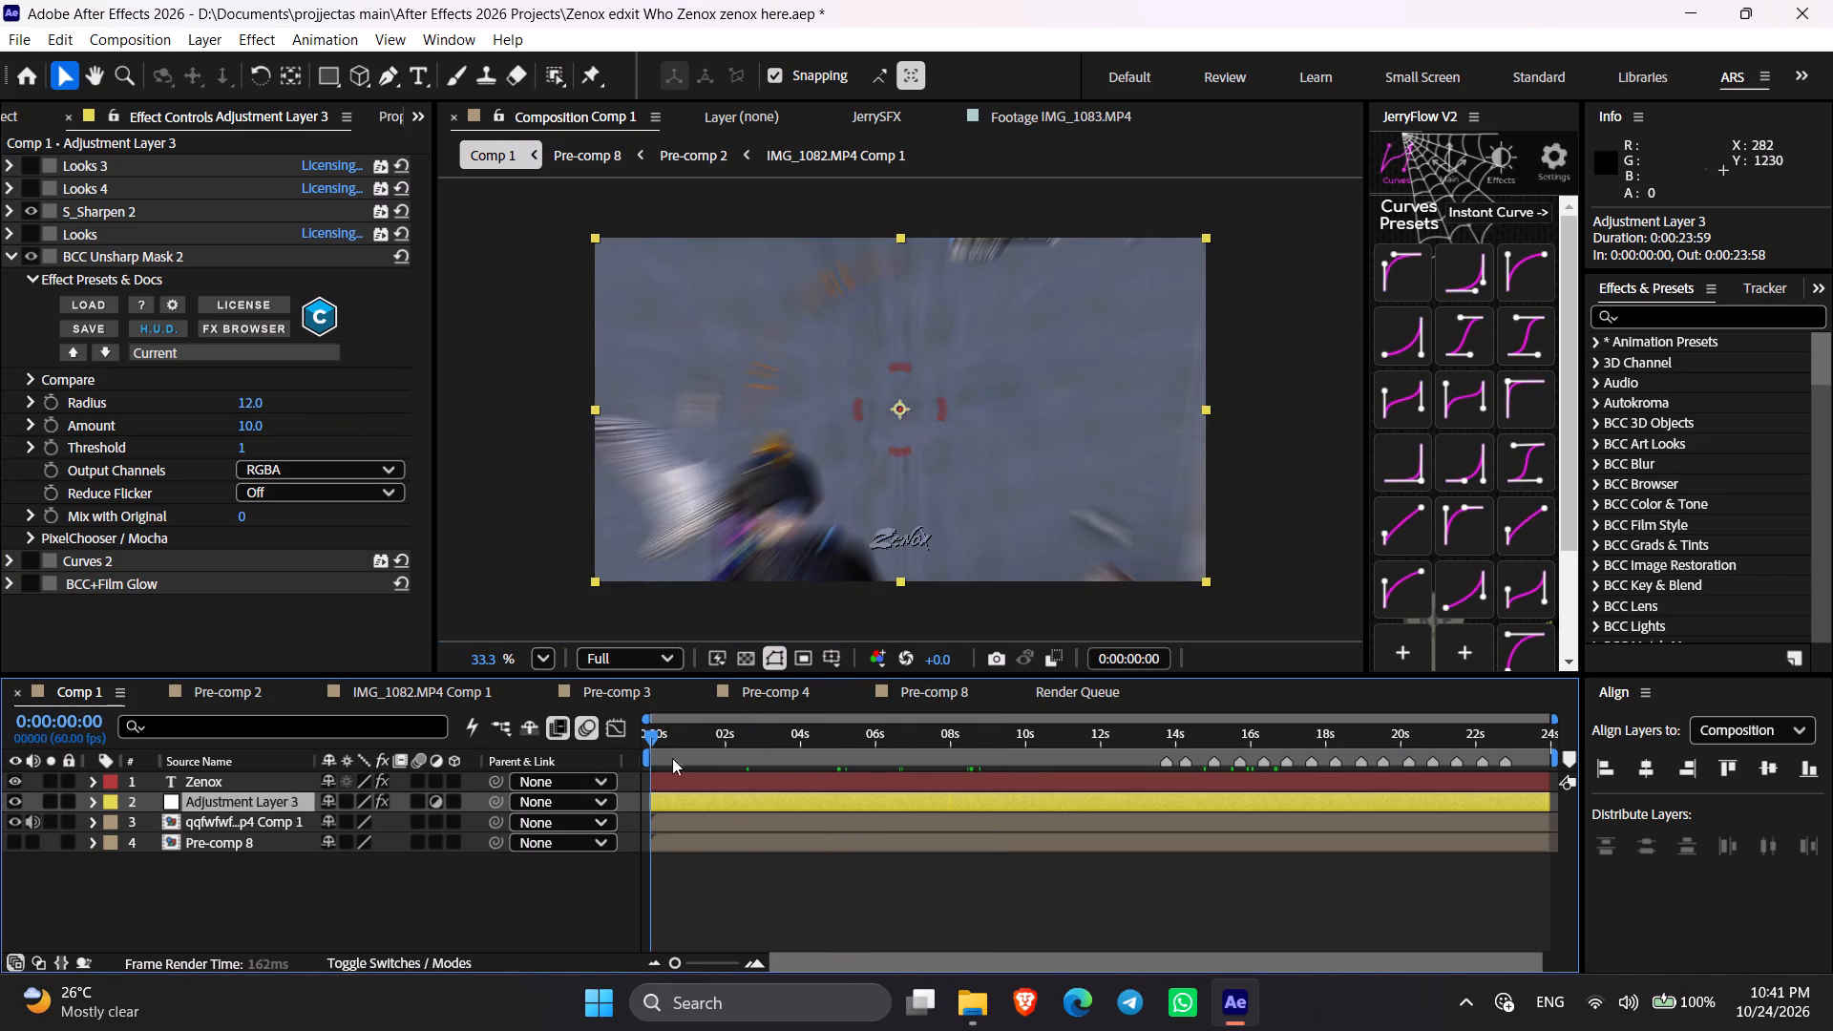
left_click_drag(672, 758, 691, 761)
left_click(868, 877)
key("ctrl+s")
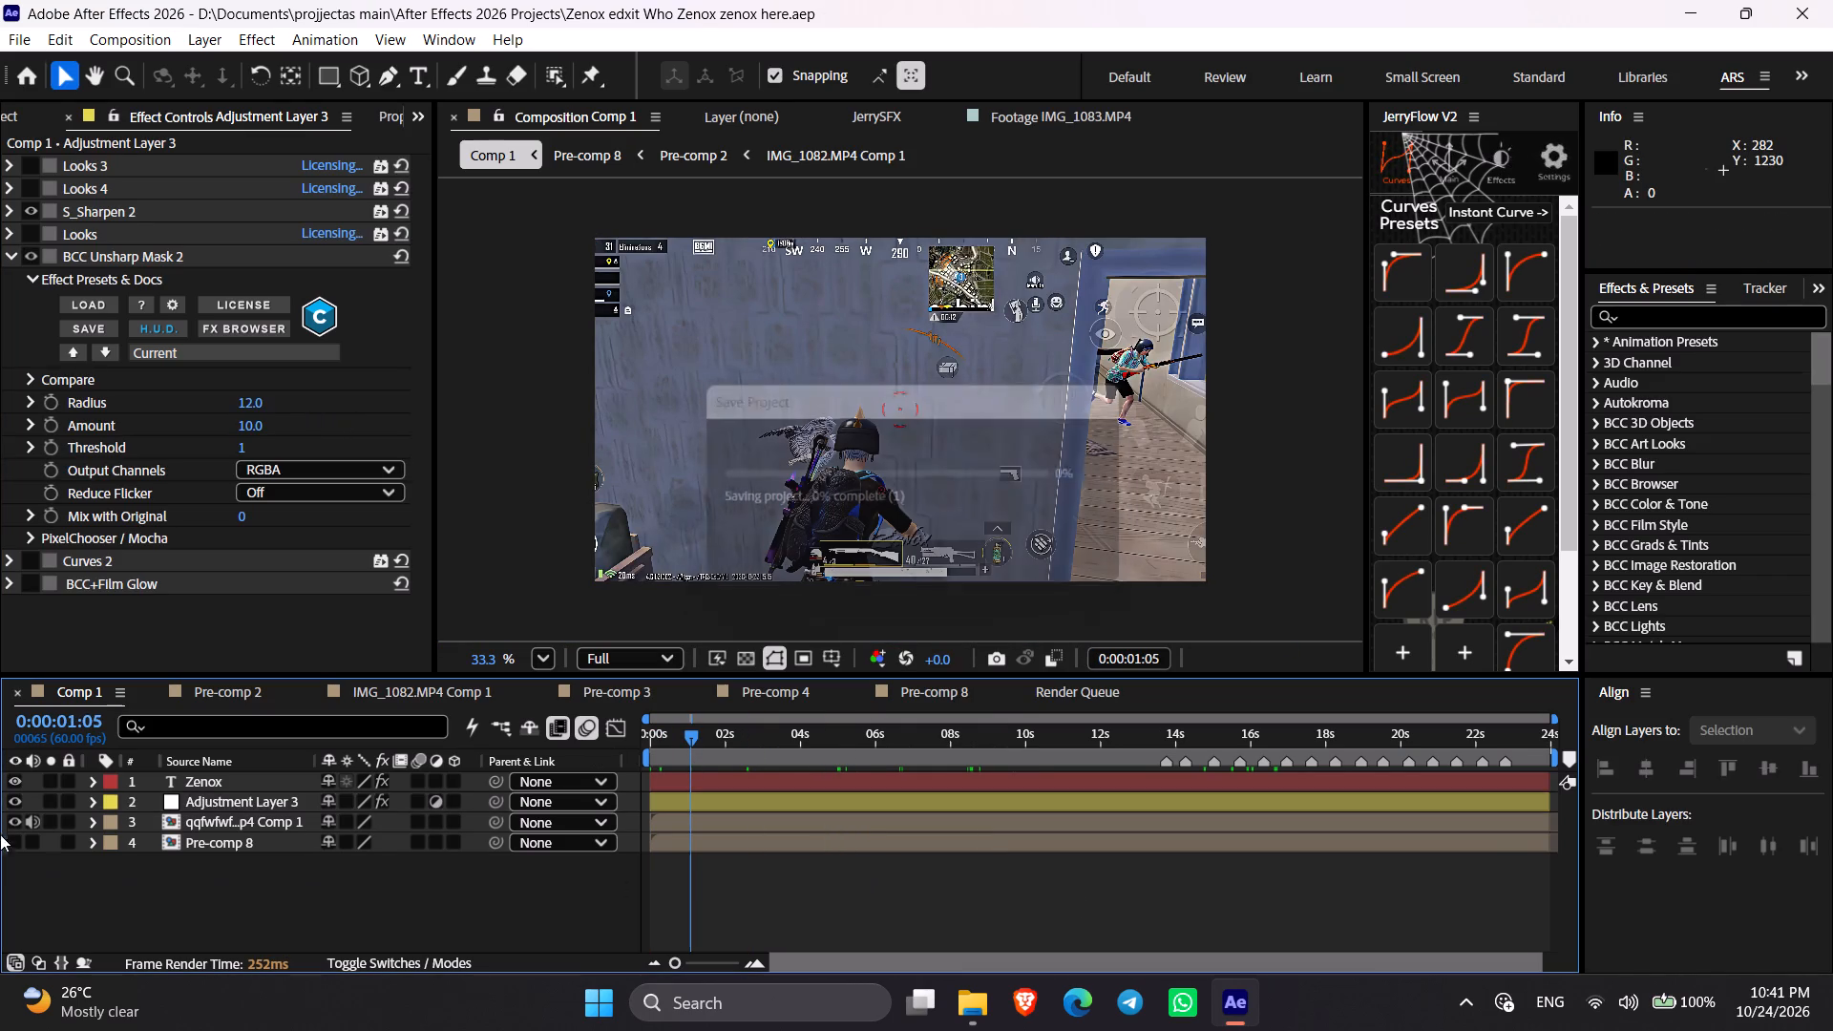
Compare the 0:00:01:05 frame with and without Adjustment Layer 3, and check the frame at 0:00:19:45.
left_click(18, 801)
left_click(18, 801)
left_click(1392, 718)
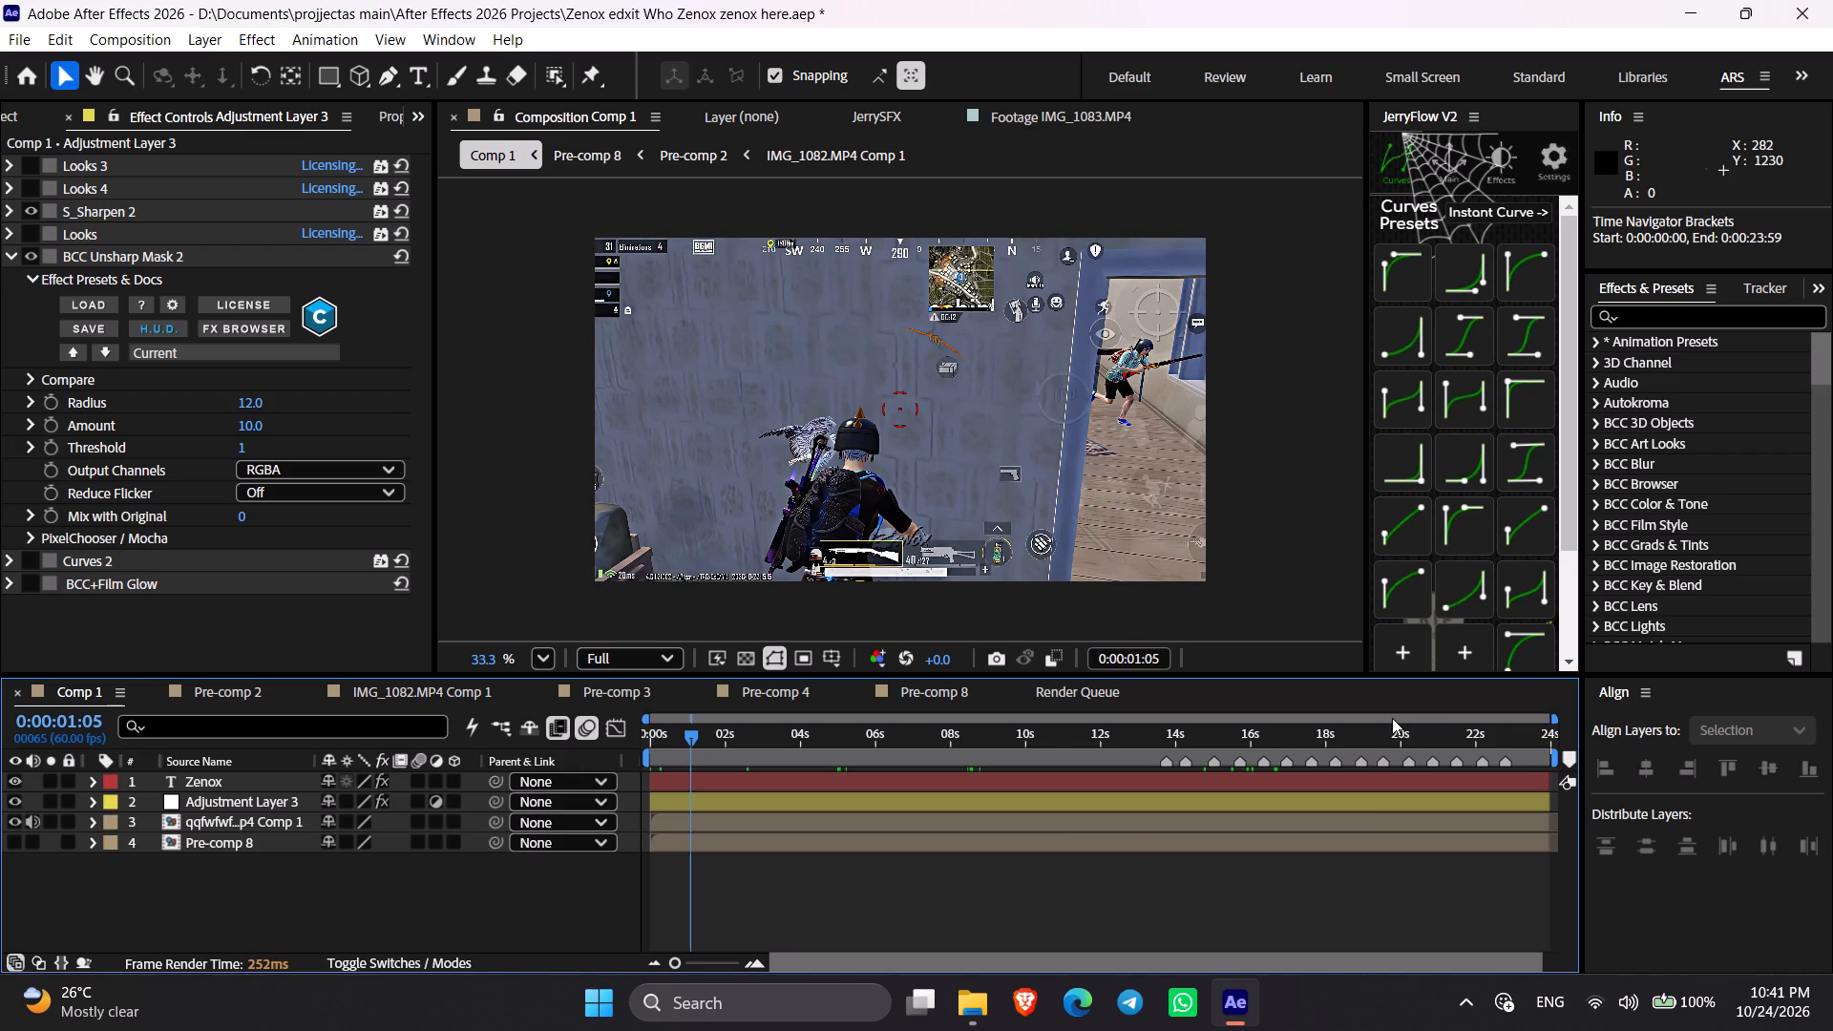
left_click(1392, 742)
left_click(1184, 913)
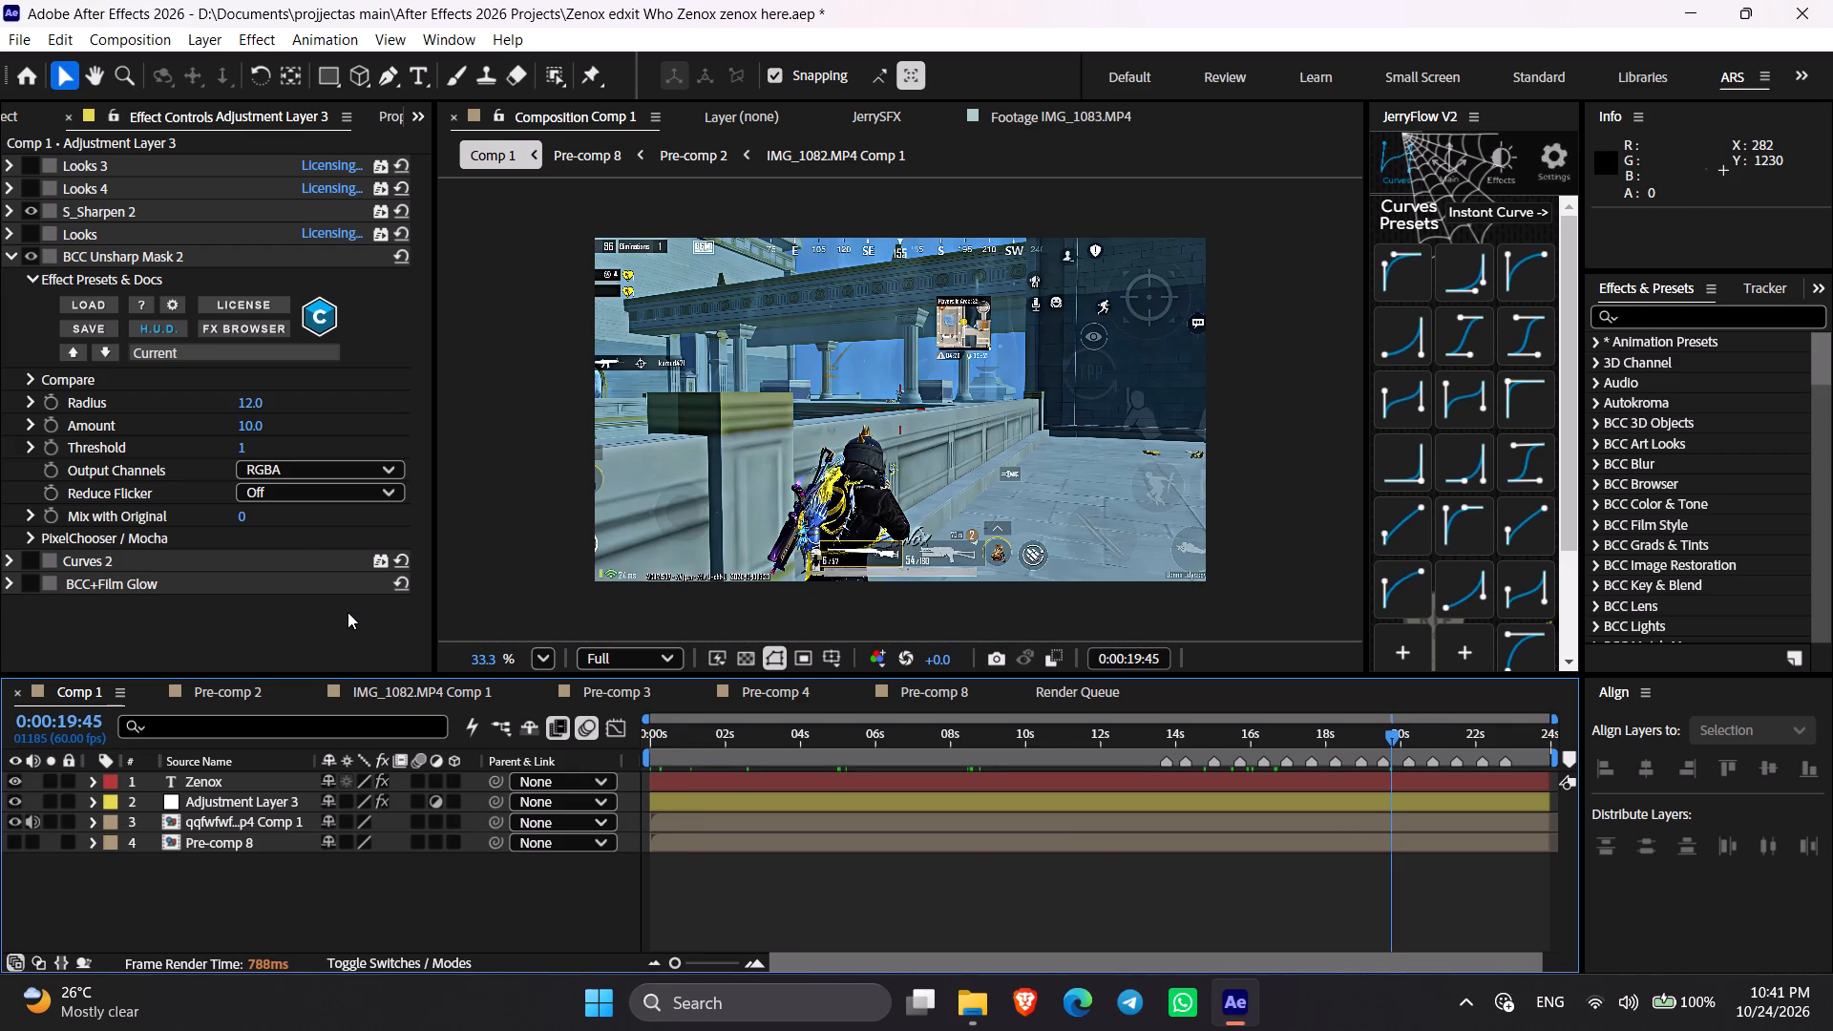
Add Comp 1 to the render queue and apply the Lossless output module template to it.
left_click(884, 882)
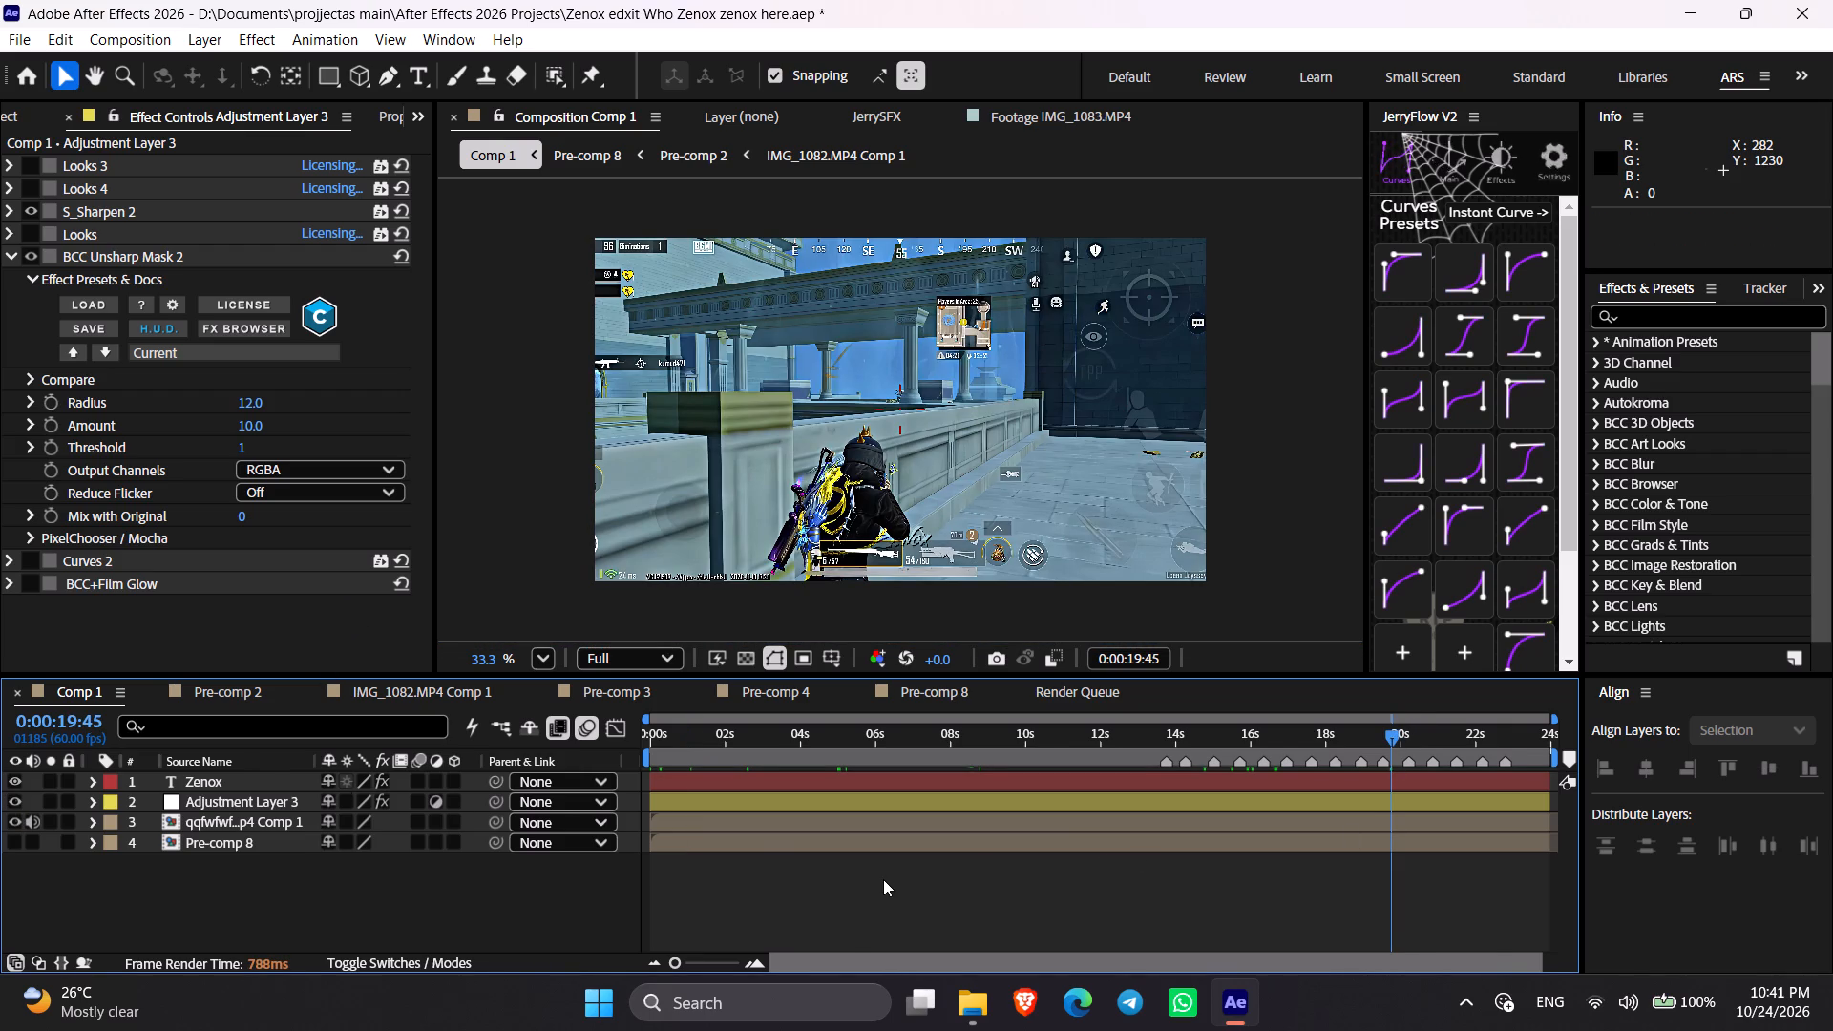
key("ctrl+m")
left_click(155, 891)
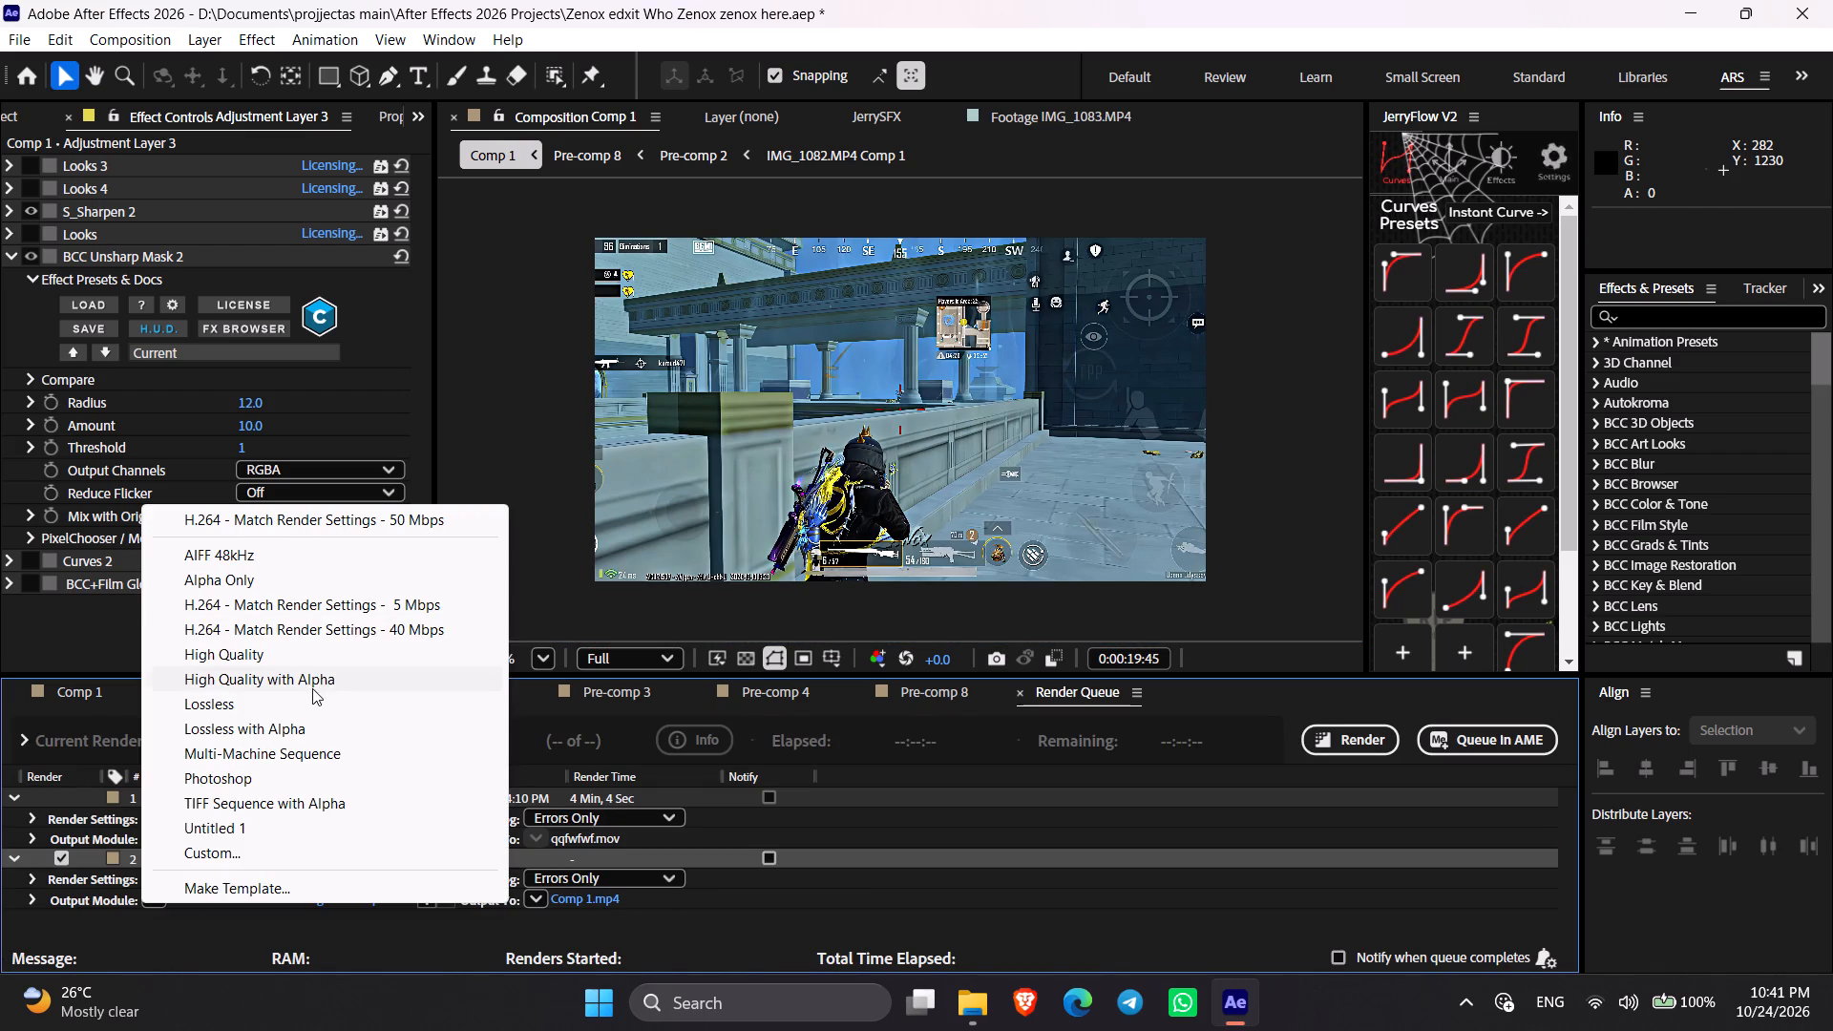
left_click(312, 689)
left_click(160, 900)
left_click(226, 705)
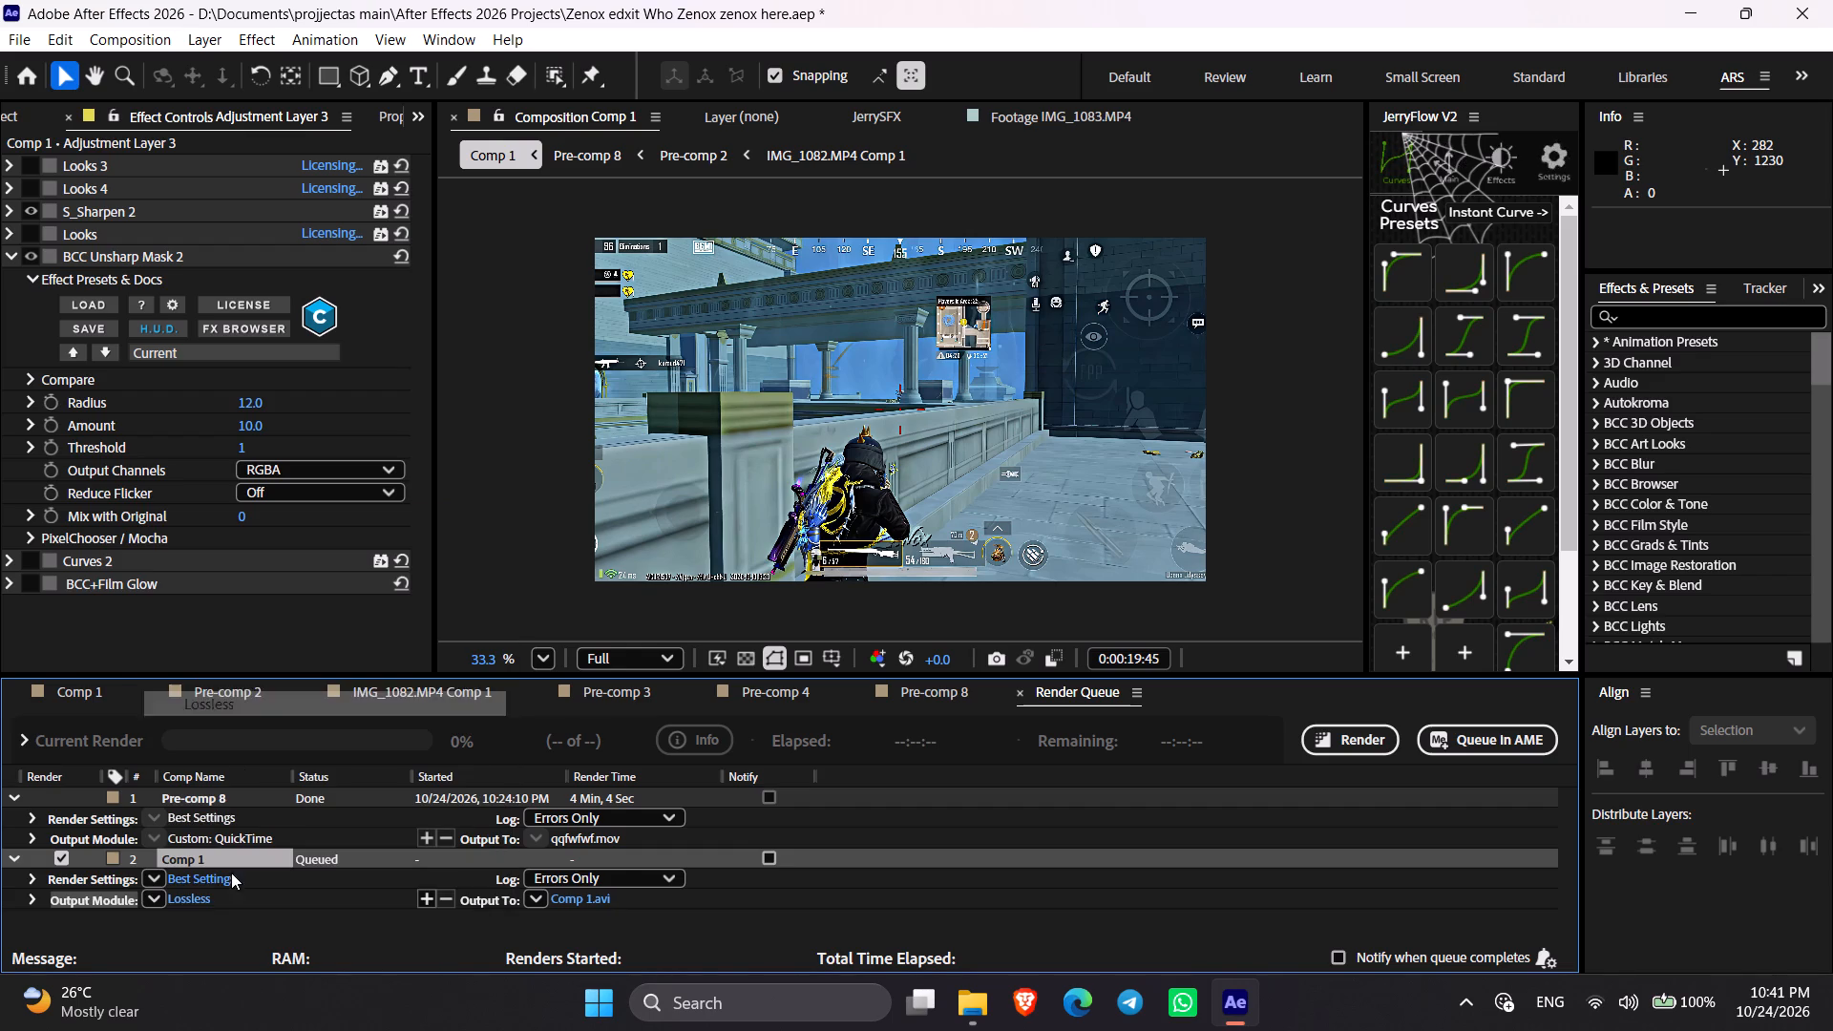
Set the output module format of Comp 1 to QuickTime.
left_click(192, 902)
left_click(759, 184)
left_click(816, 554)
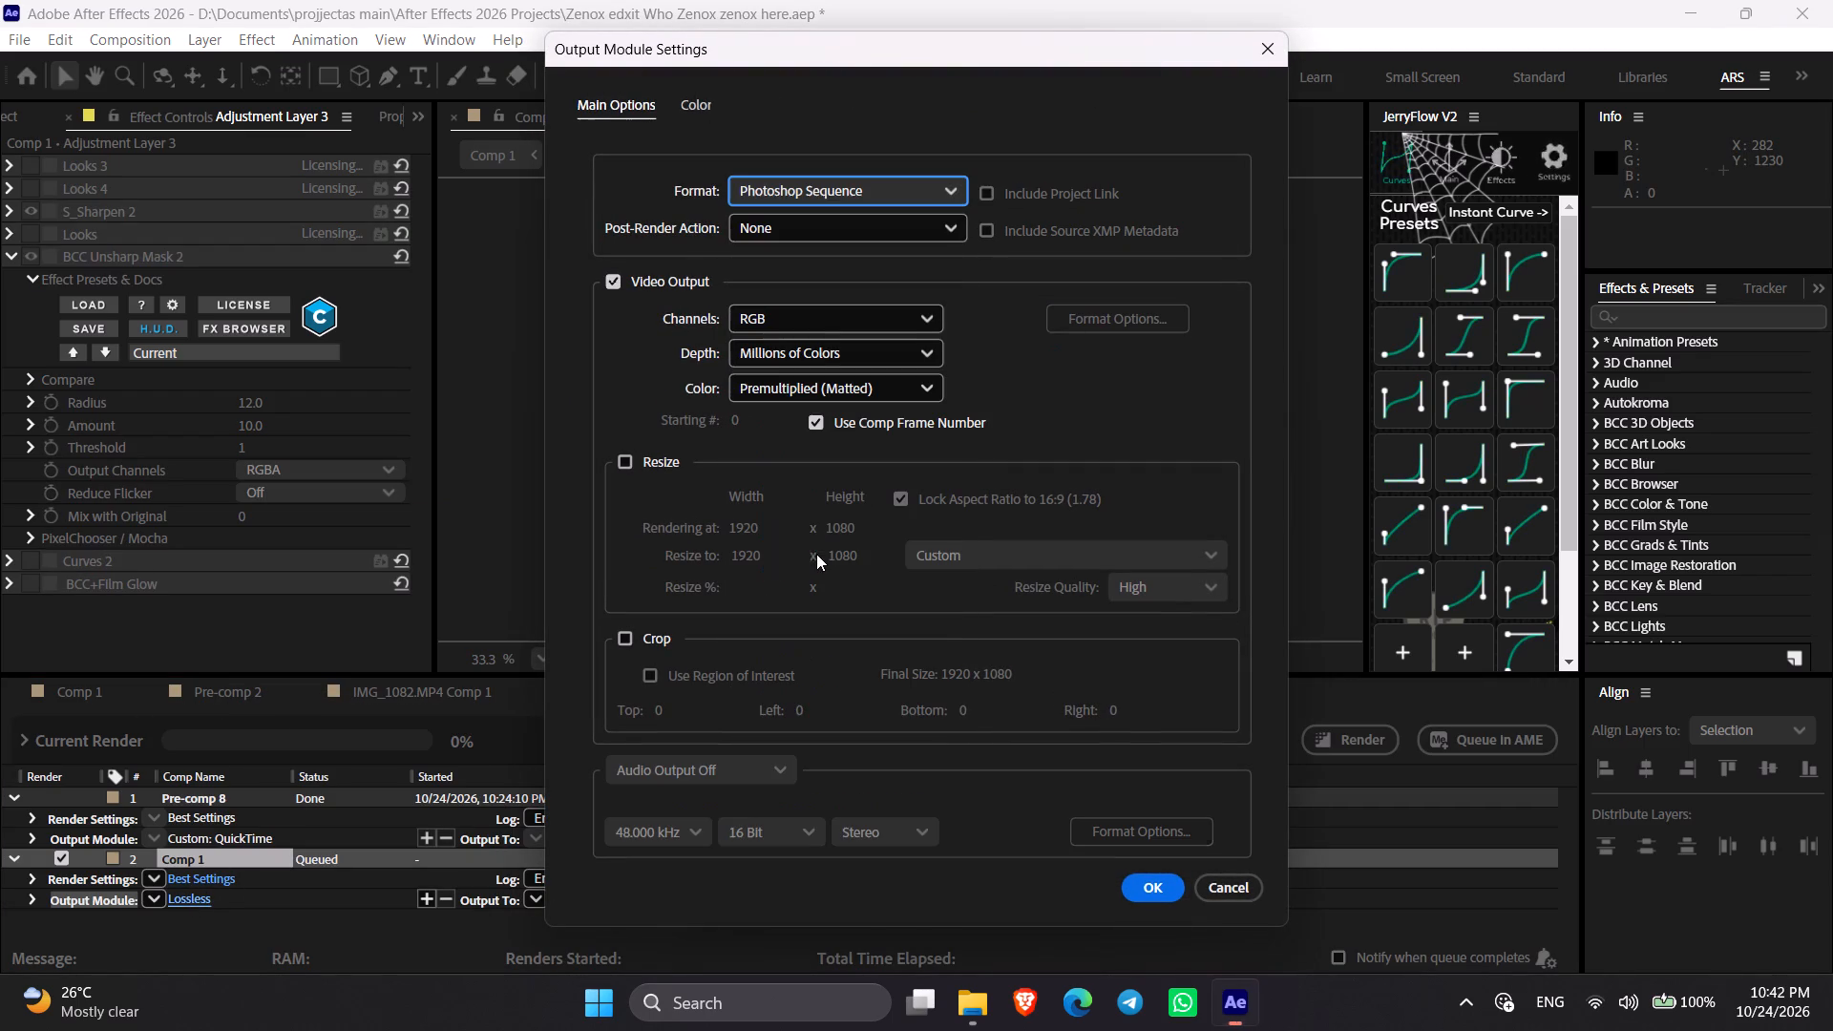
left_click(801, 198)
left_click(811, 578)
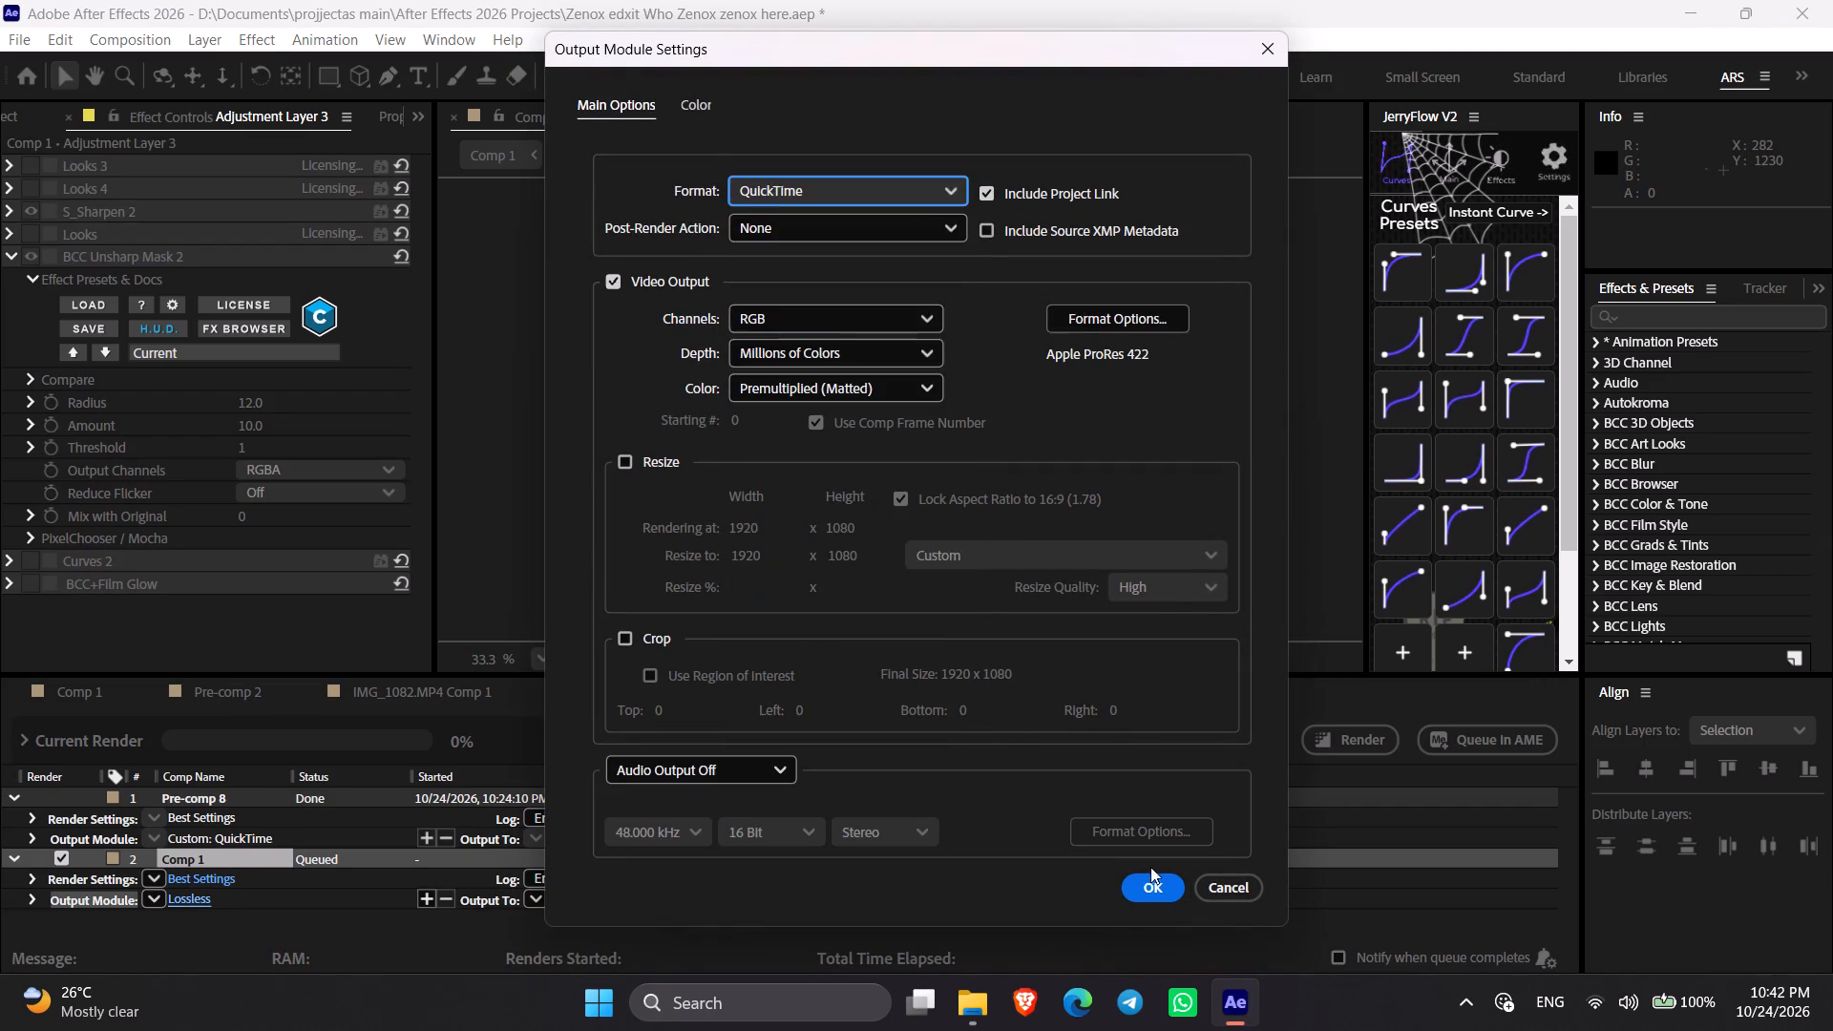
left_click(1162, 889)
Name the Comp 1 output file ao9iup9awip9oiaw.
left_click(606, 898)
type("ao9iup9awip9oiaw")
key("Return")
Clear the disk cache for all versions.
left_click(63, 38)
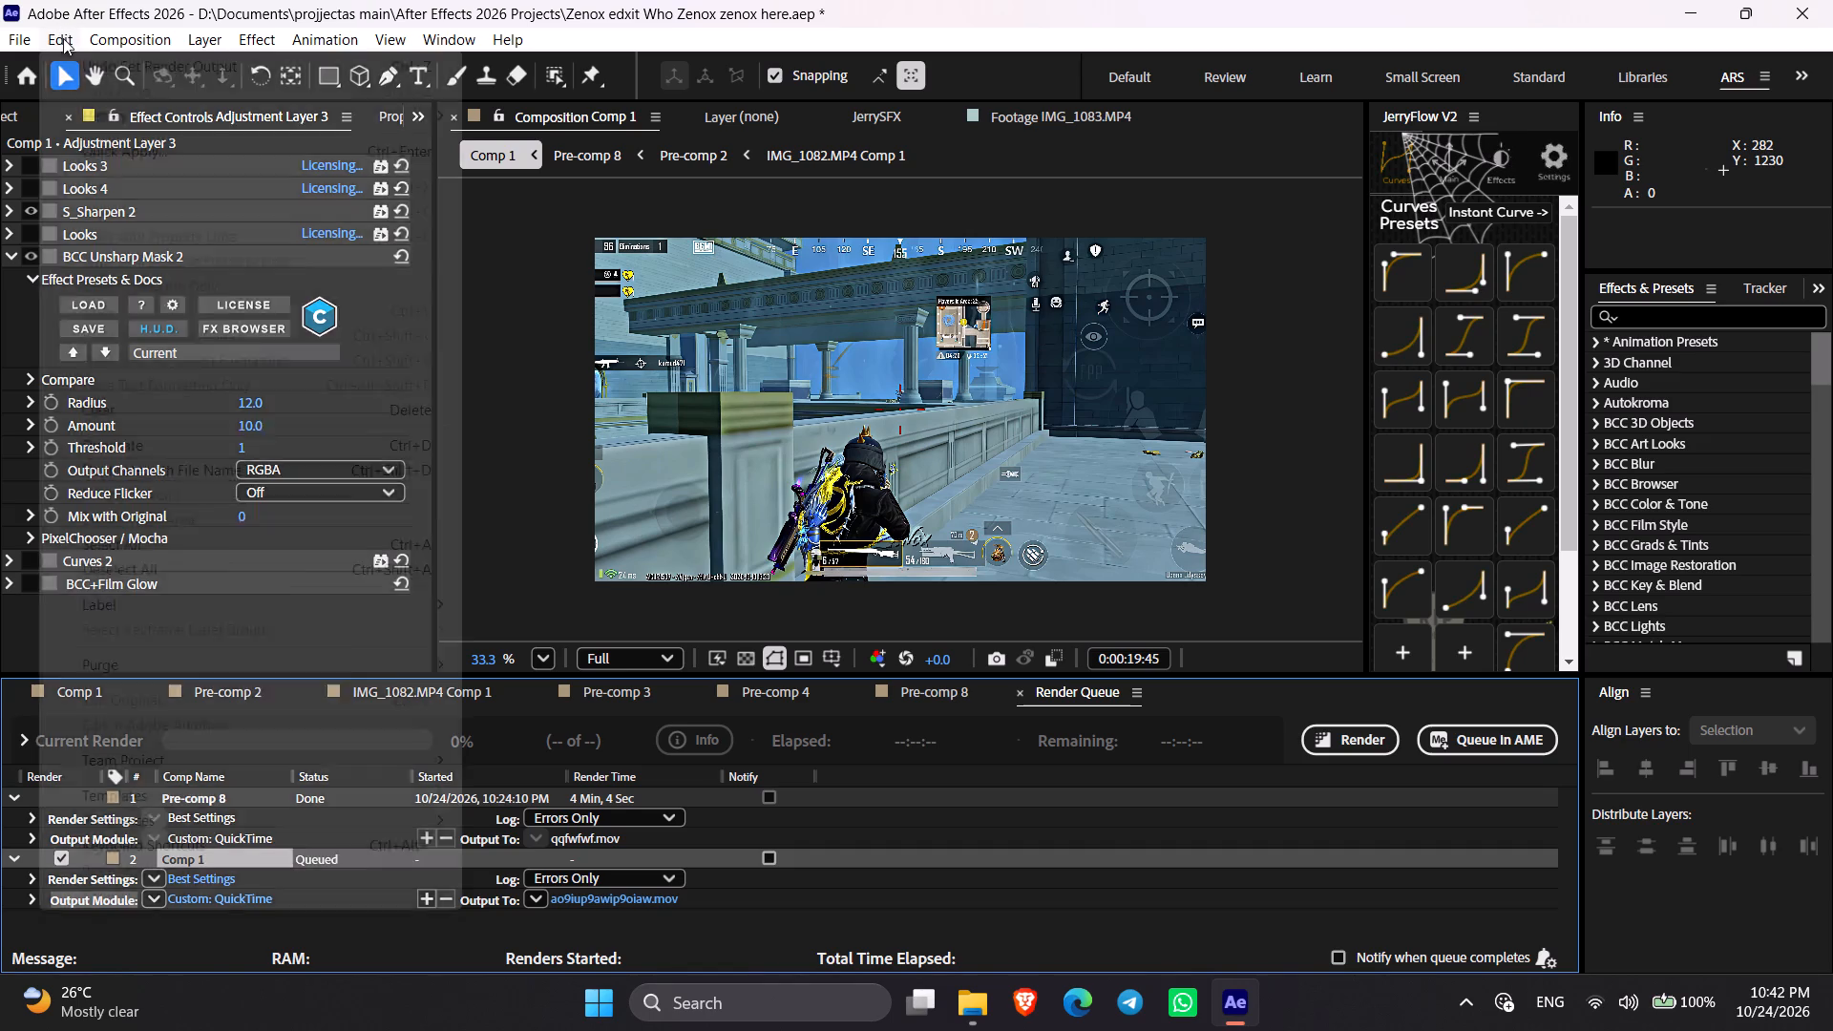
left_click(570, 692)
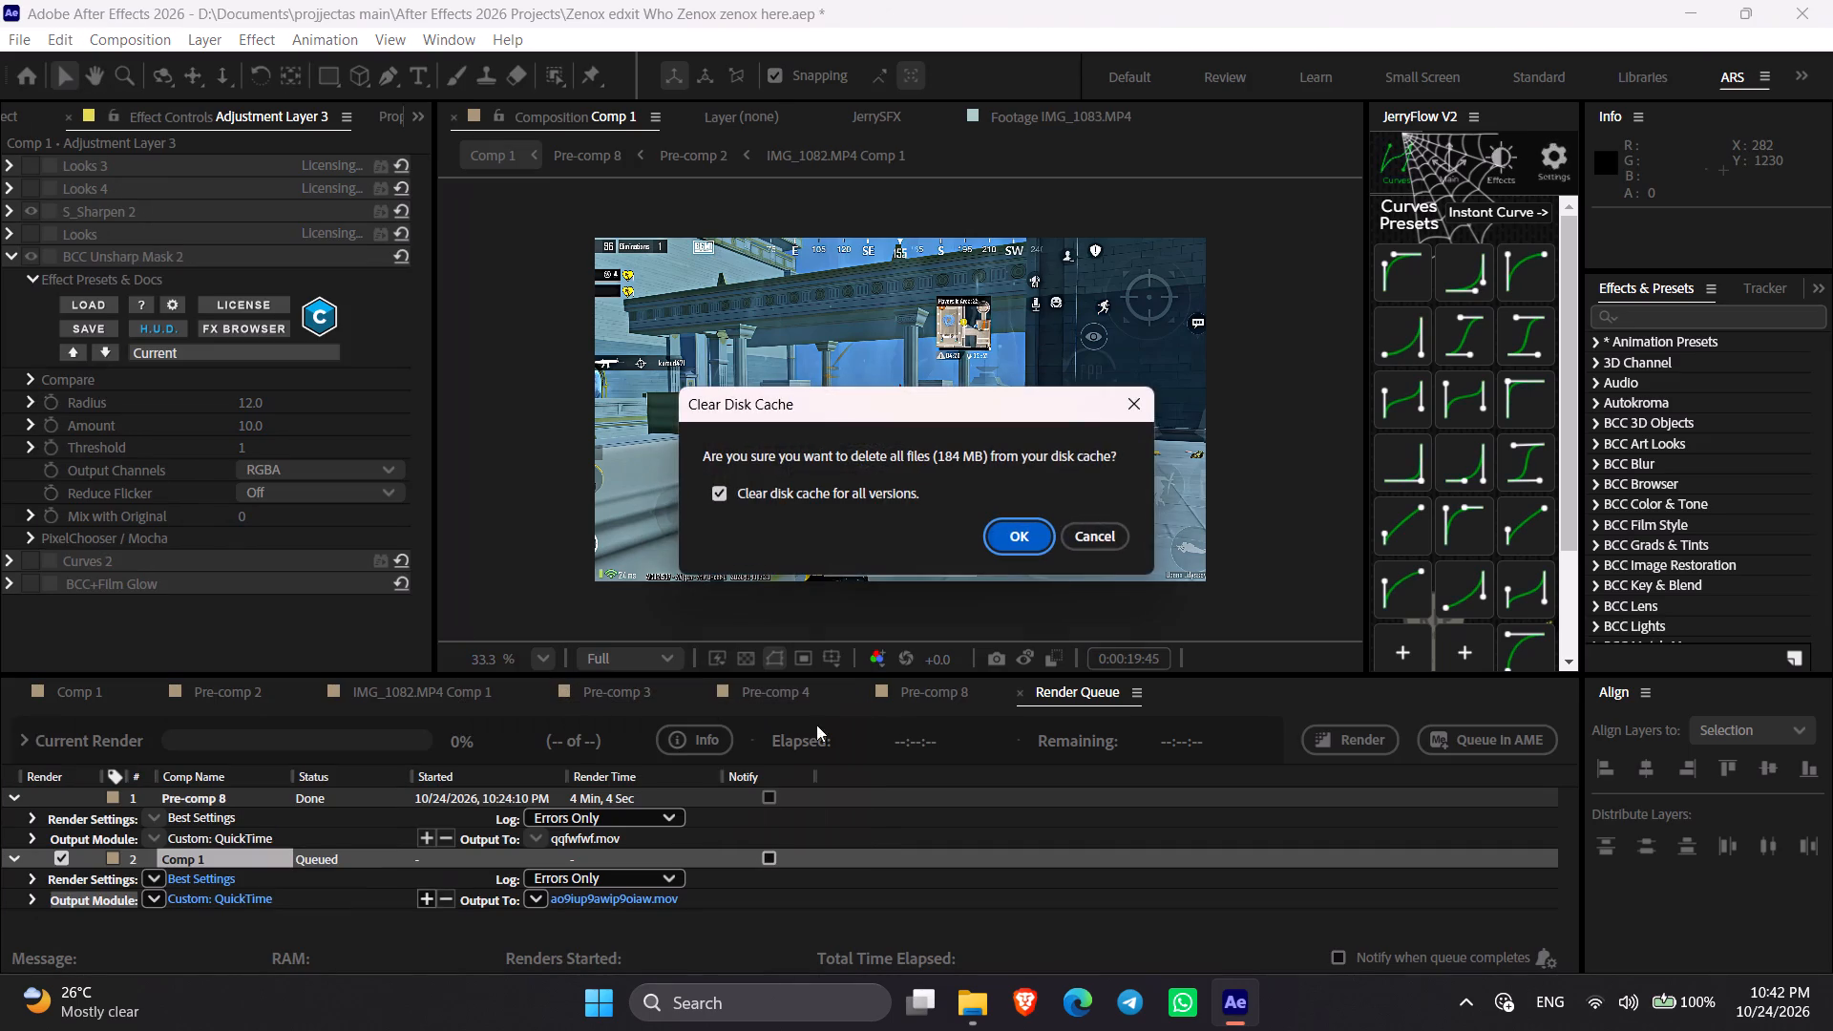
key("Return")
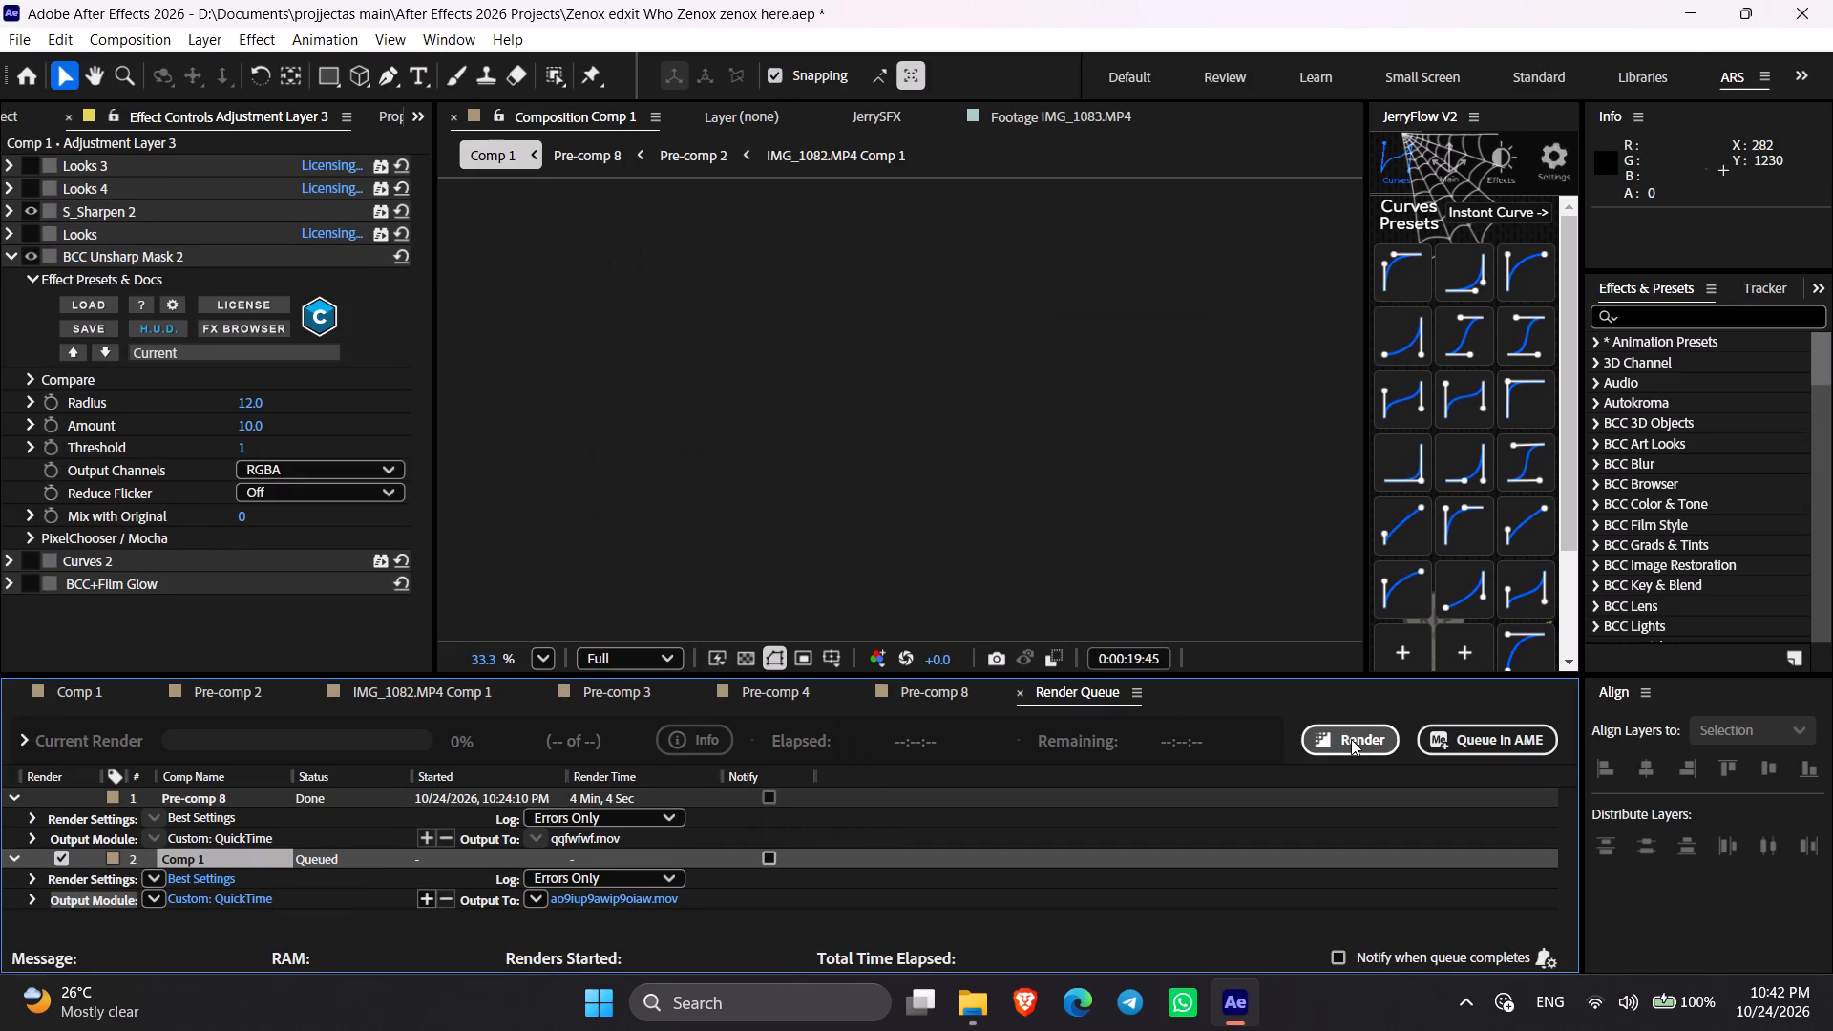
Start rendering the queued Comp 1.
left_click(1351, 740)
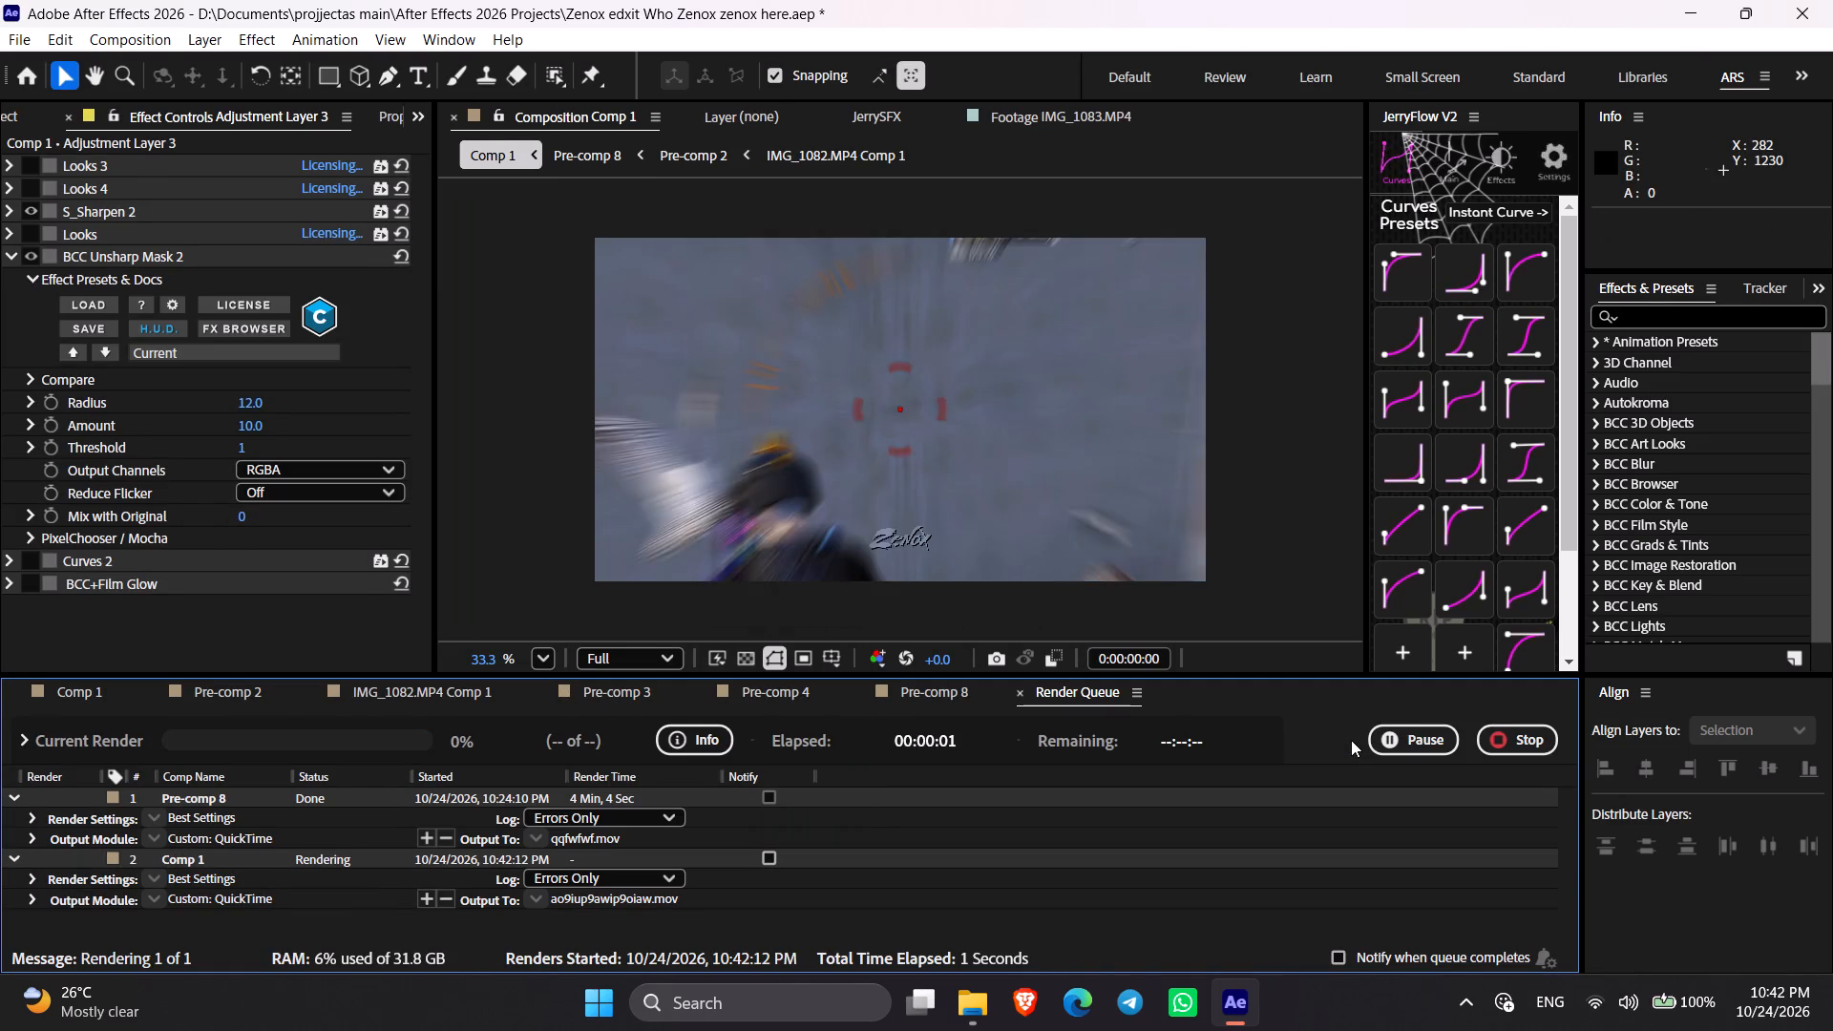
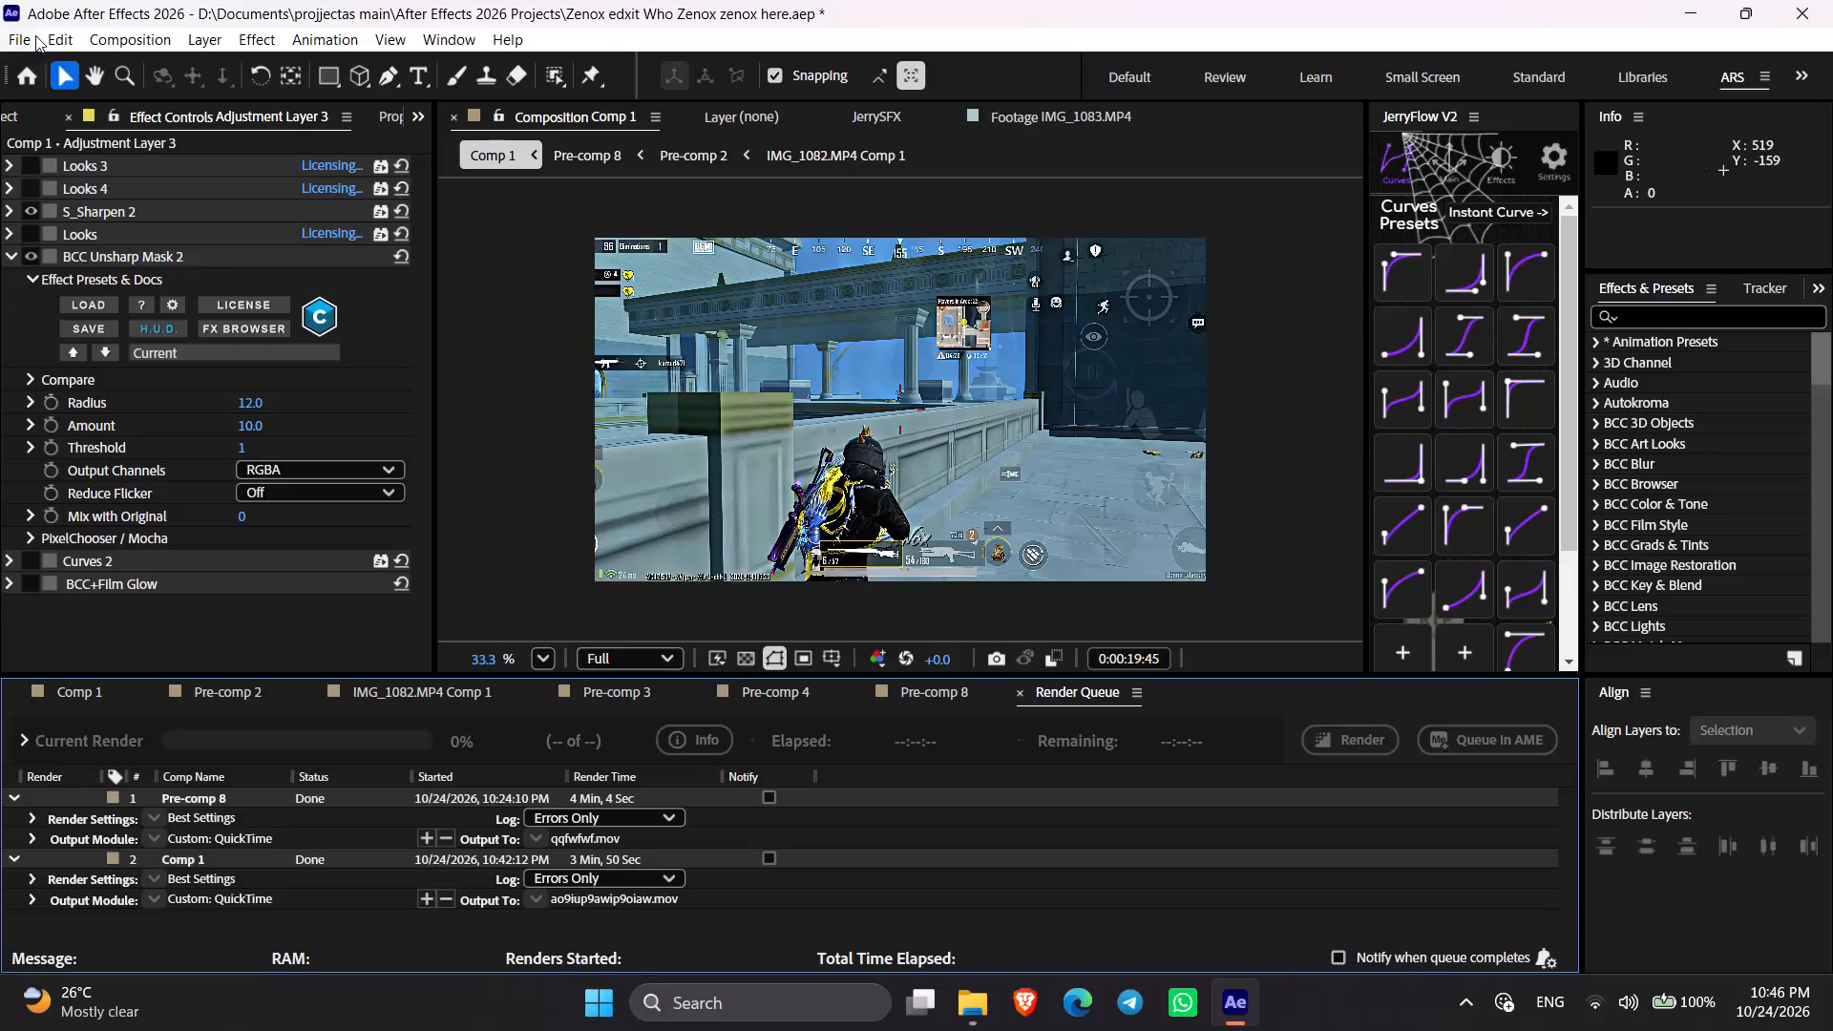
Purge the After Effects cache.
left_click(62, 38)
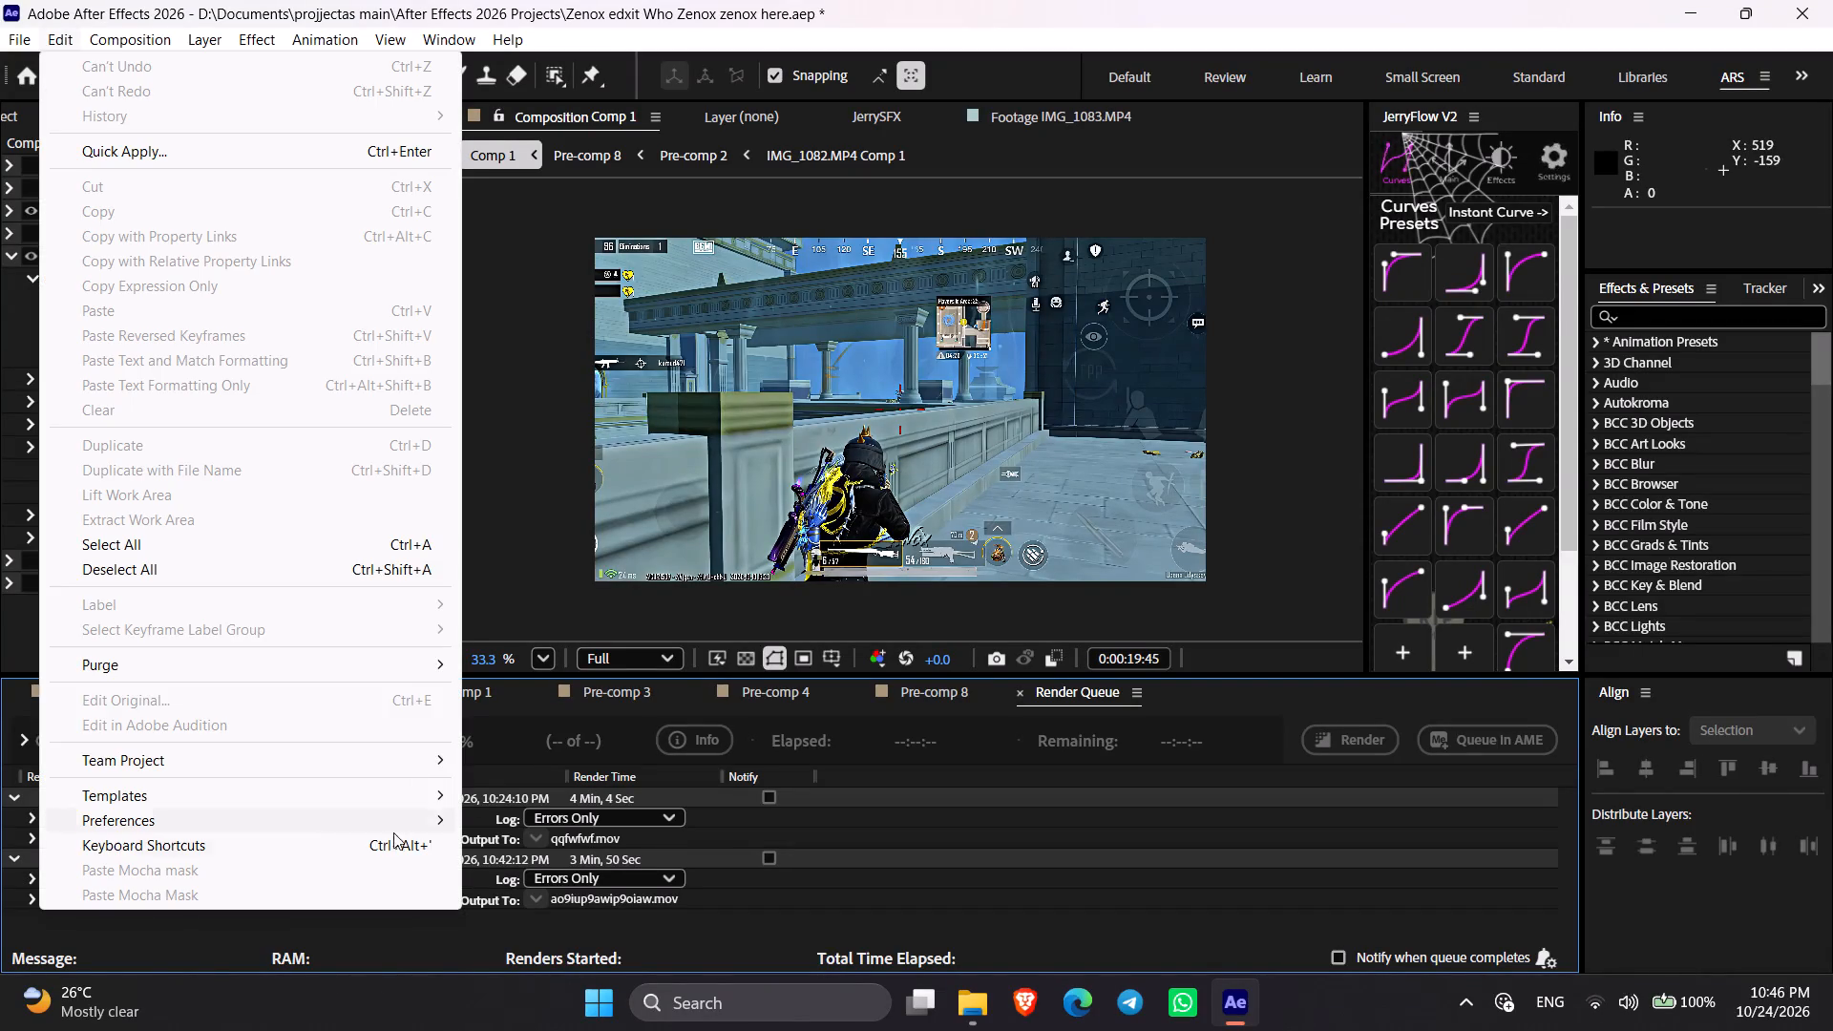
left_click(573, 697)
key("Return")
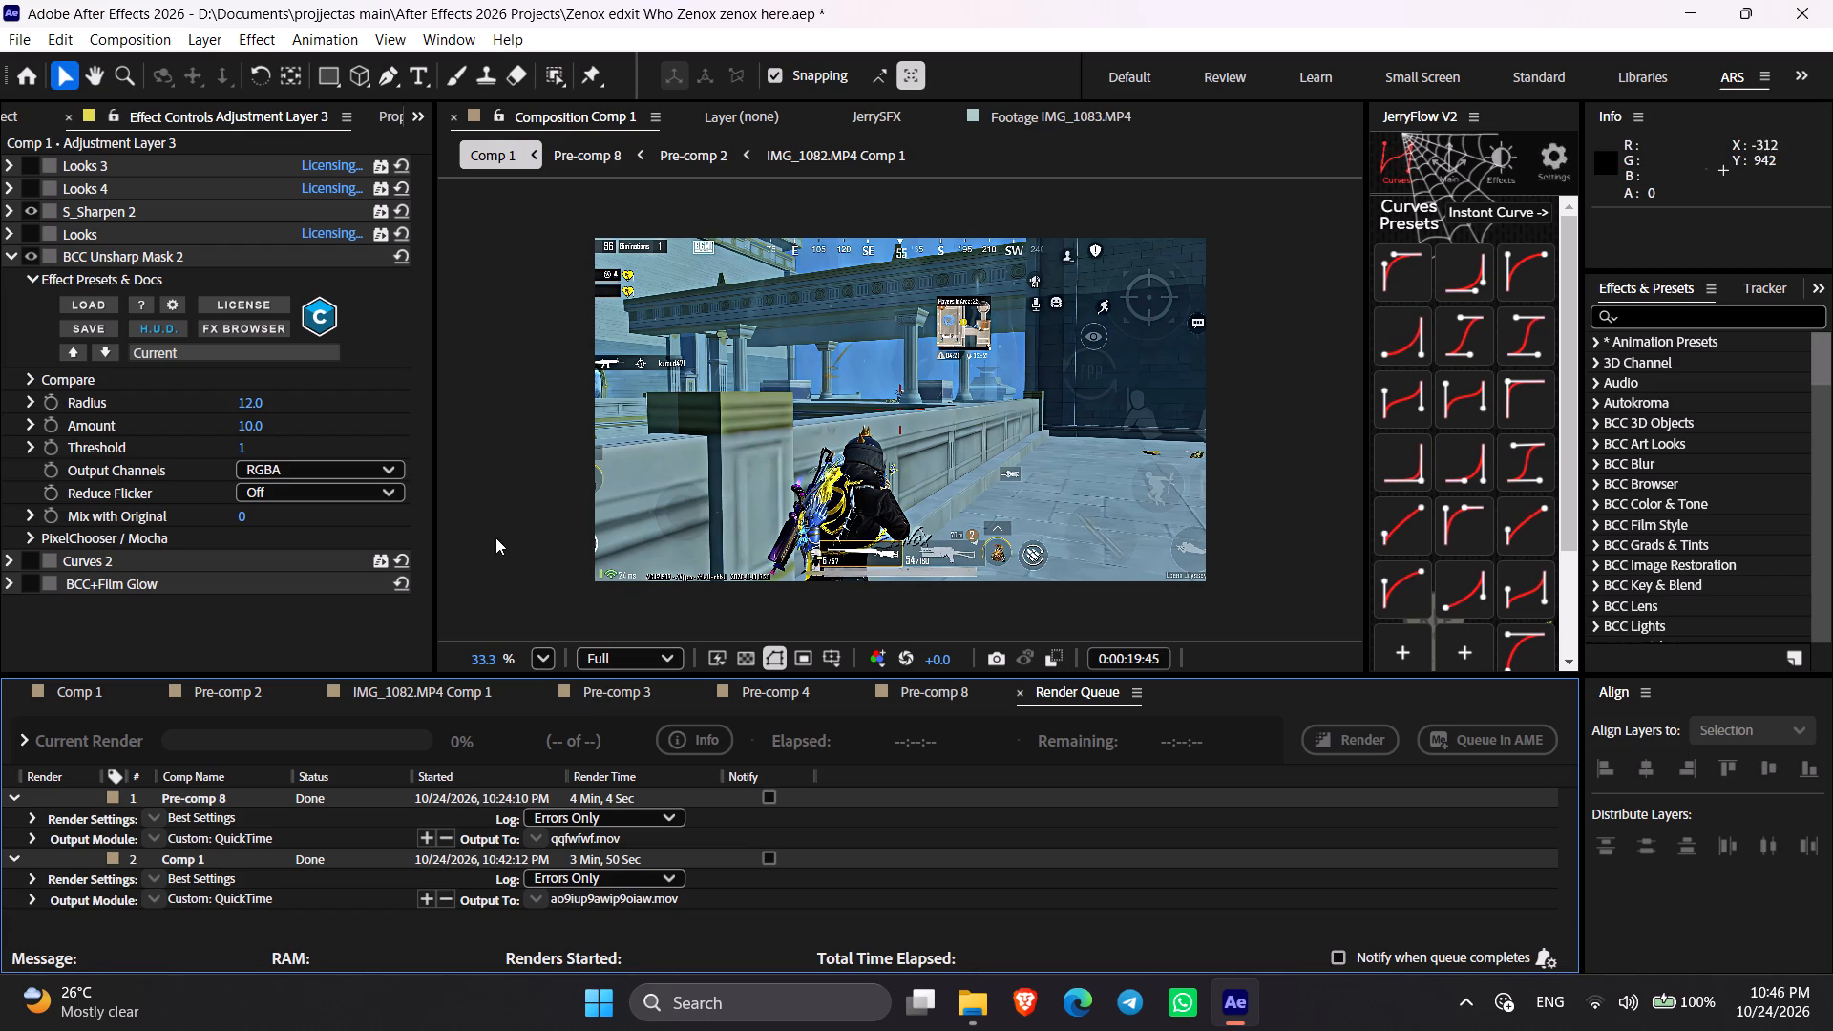
Close After Effects, saving the changes to the Zenox project.
left_click(1832, 0)
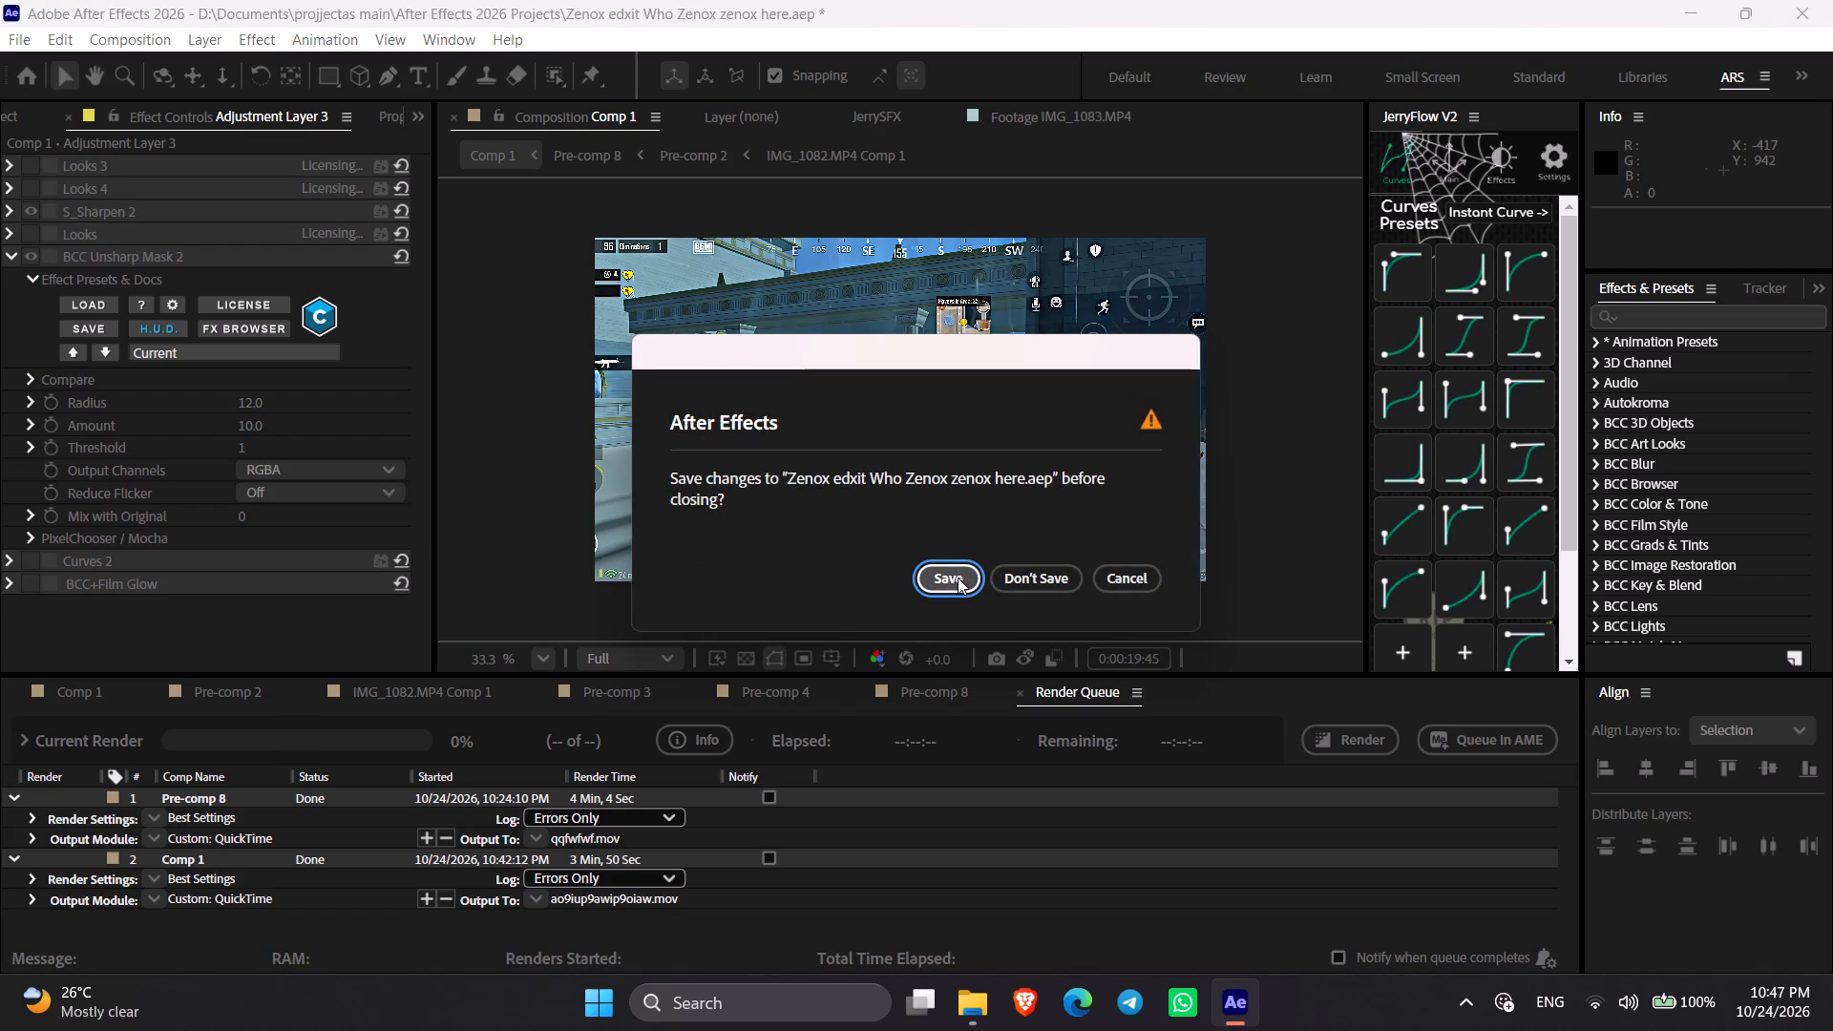
left_click(958, 579)
Find and launch Adobe Media Encoder.
left_click(769, 996)
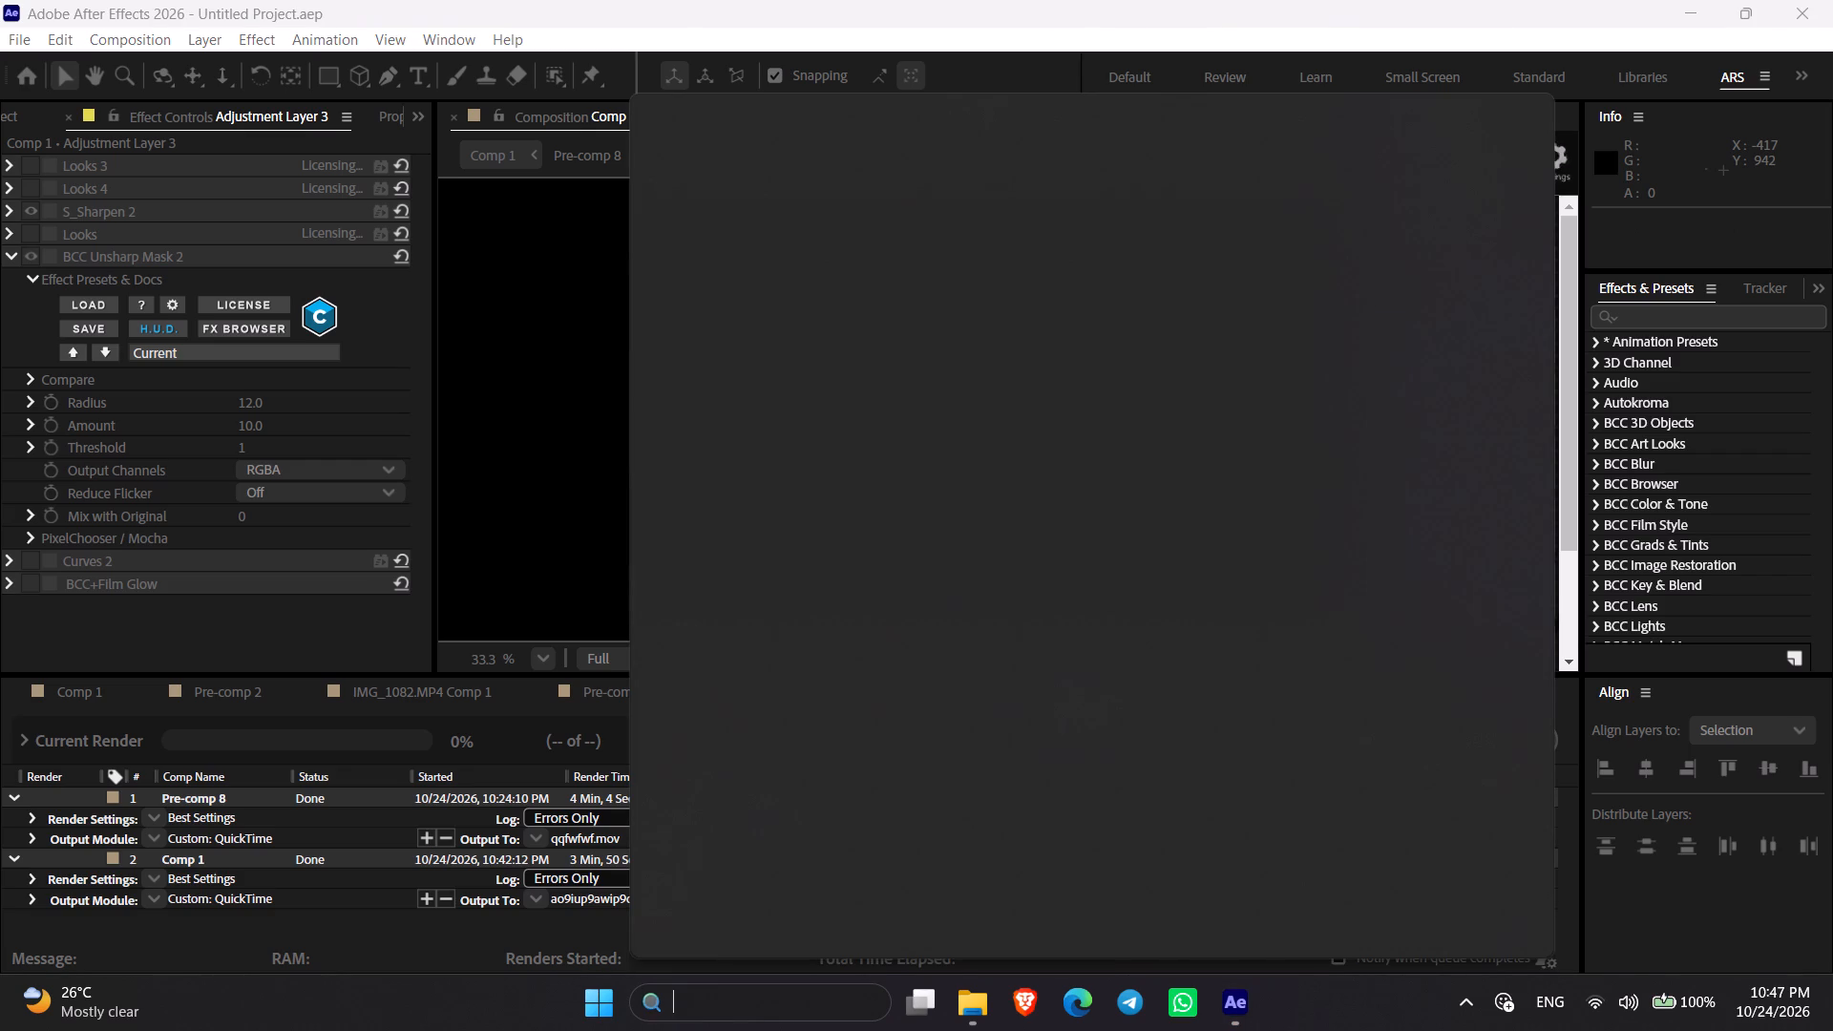
type("me")
key("d")
left_click(856, 244)
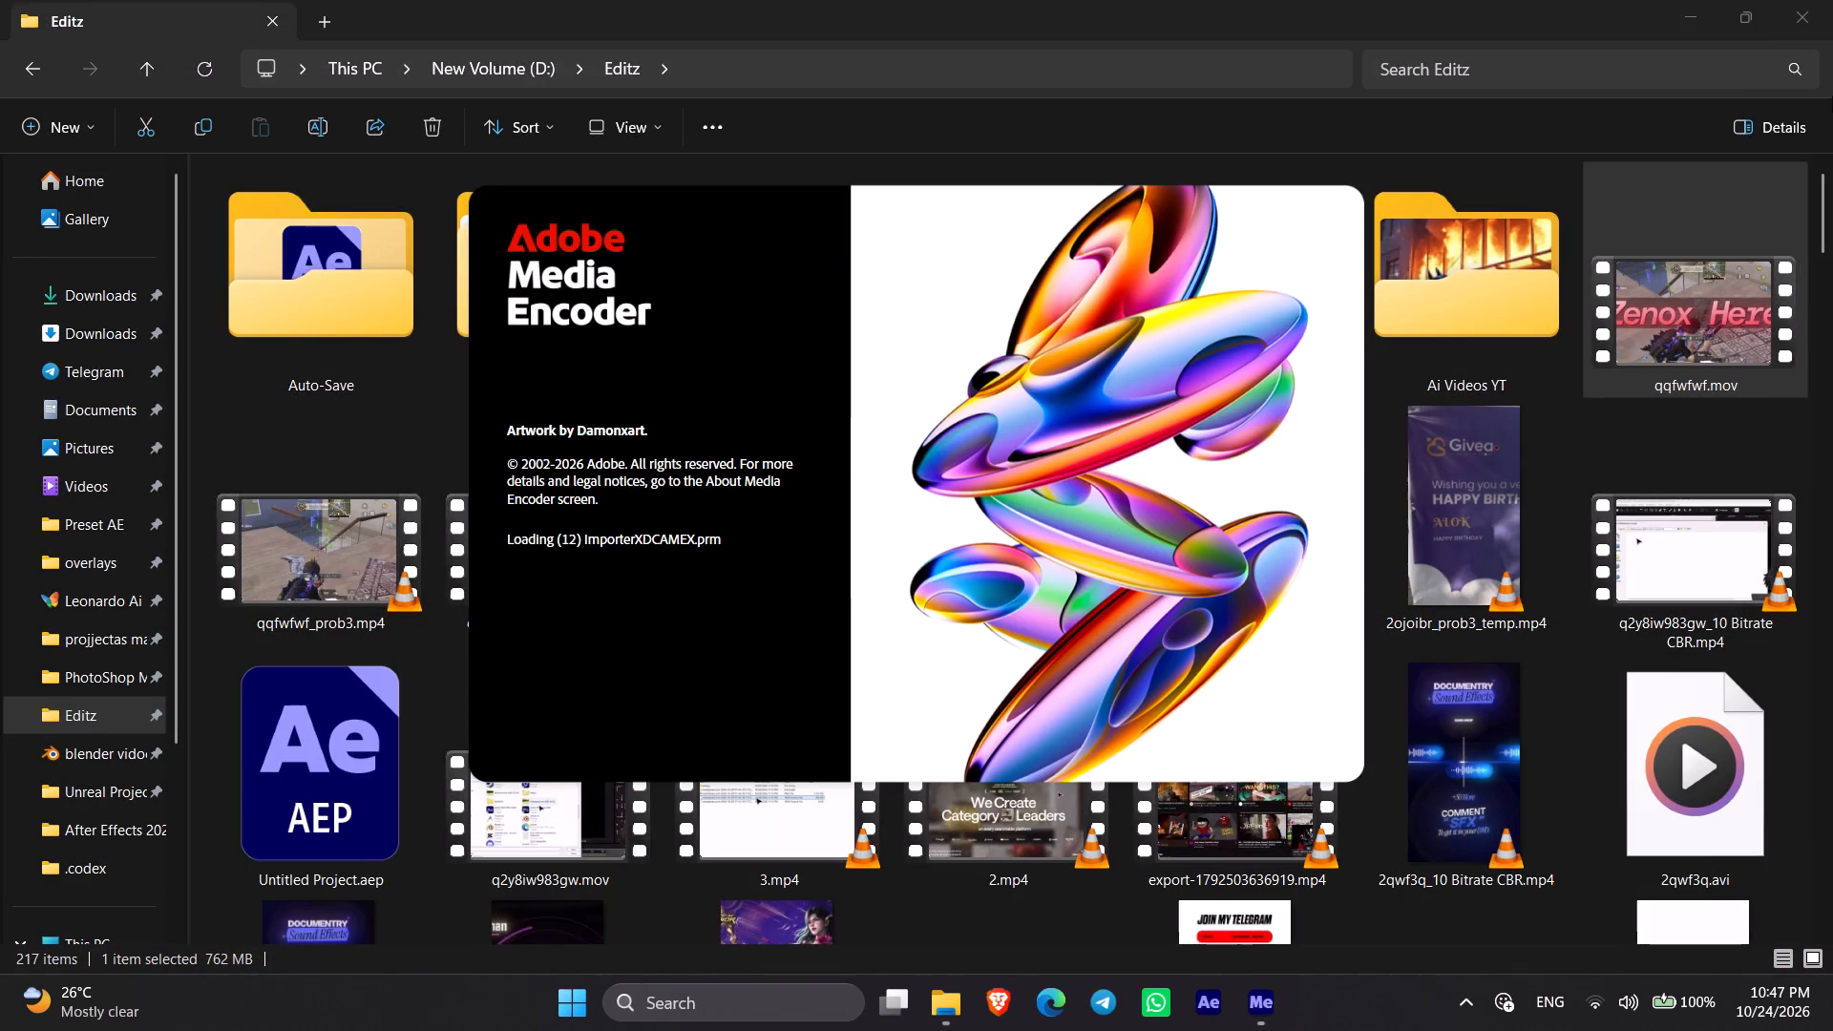
Refresh the Editz folder and preview the rendered ao9iup9awip9oiaw.mov.
left_click(262, 280)
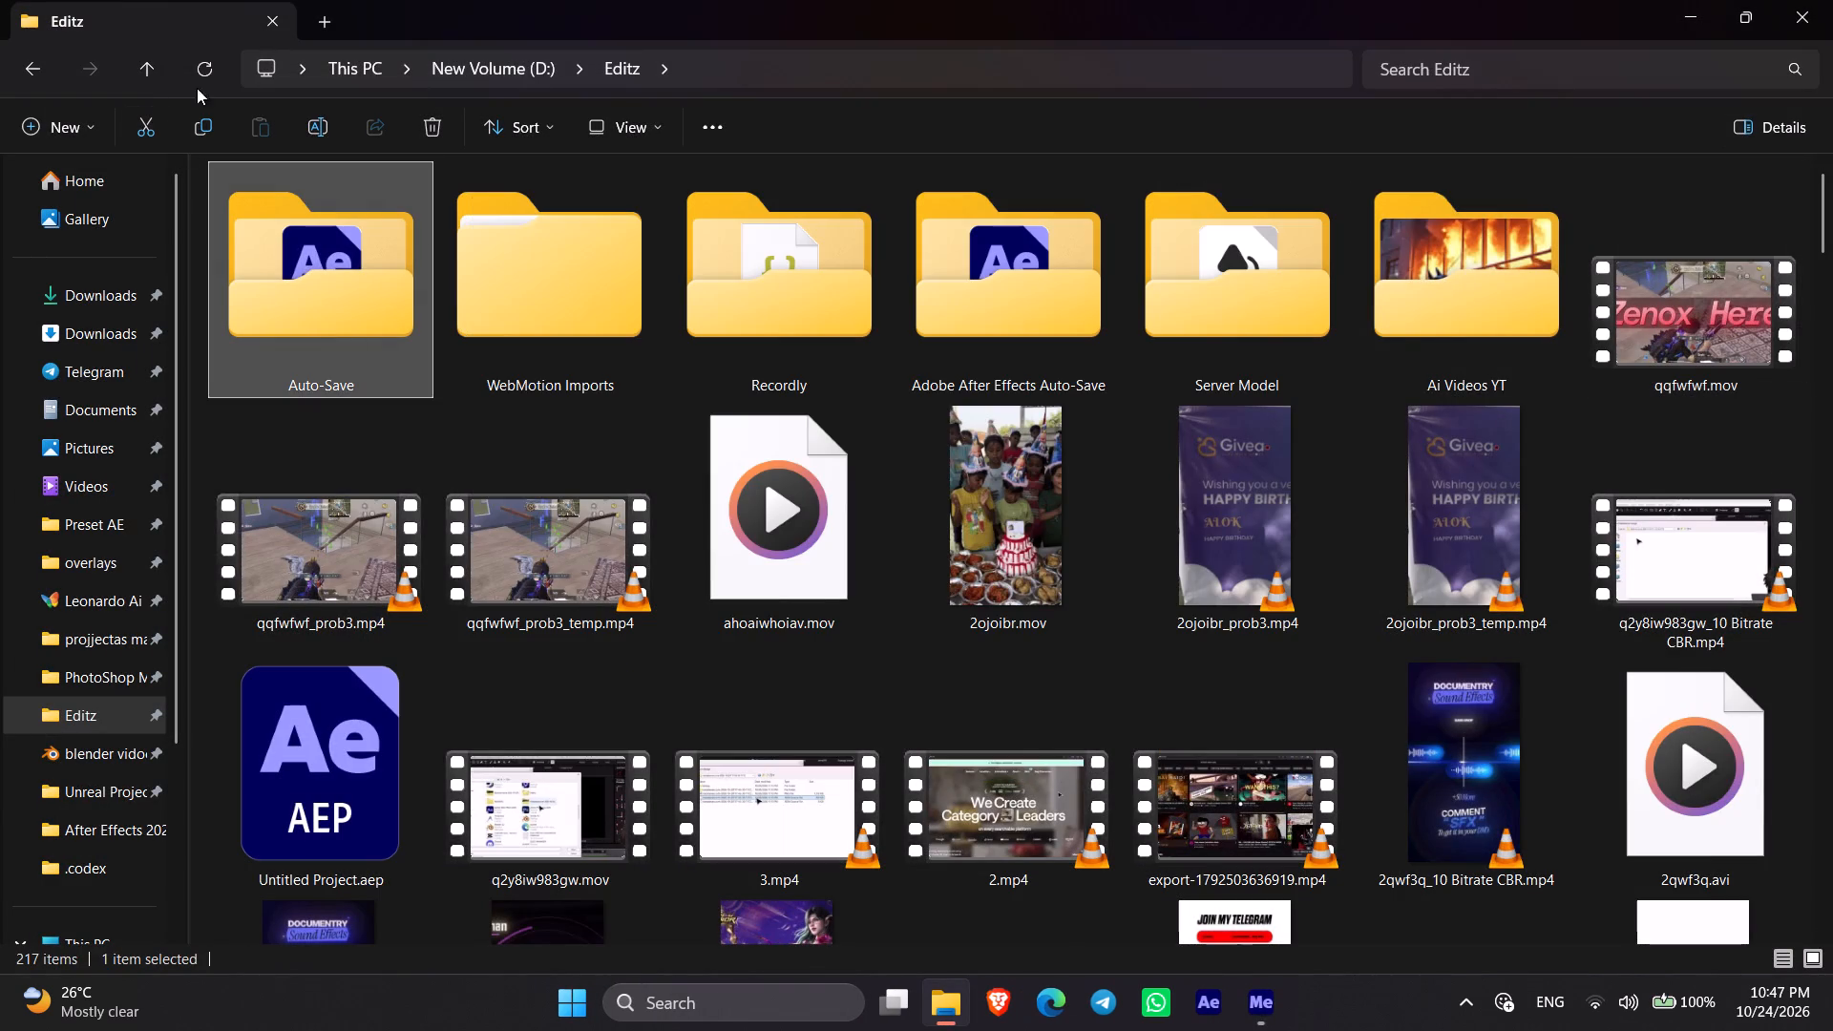
left_click(204, 73)
left_click(1684, 328)
key("space")
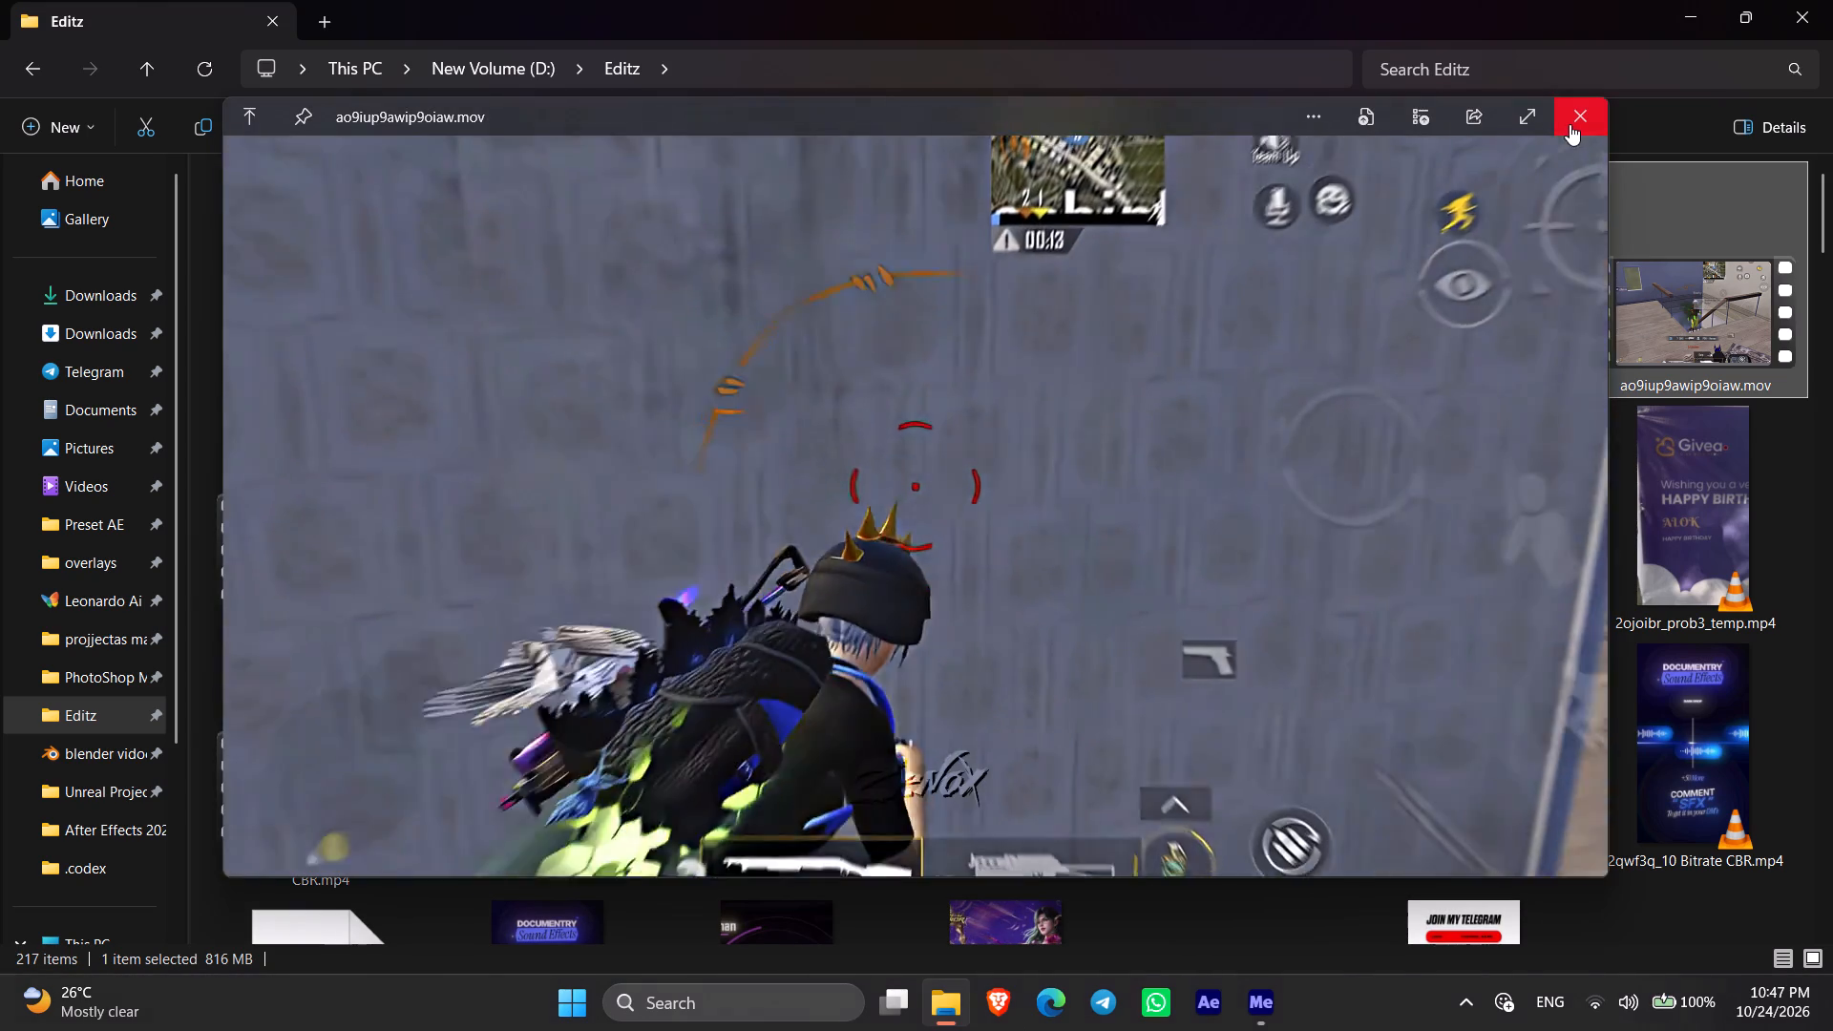
left_click(1570, 124)
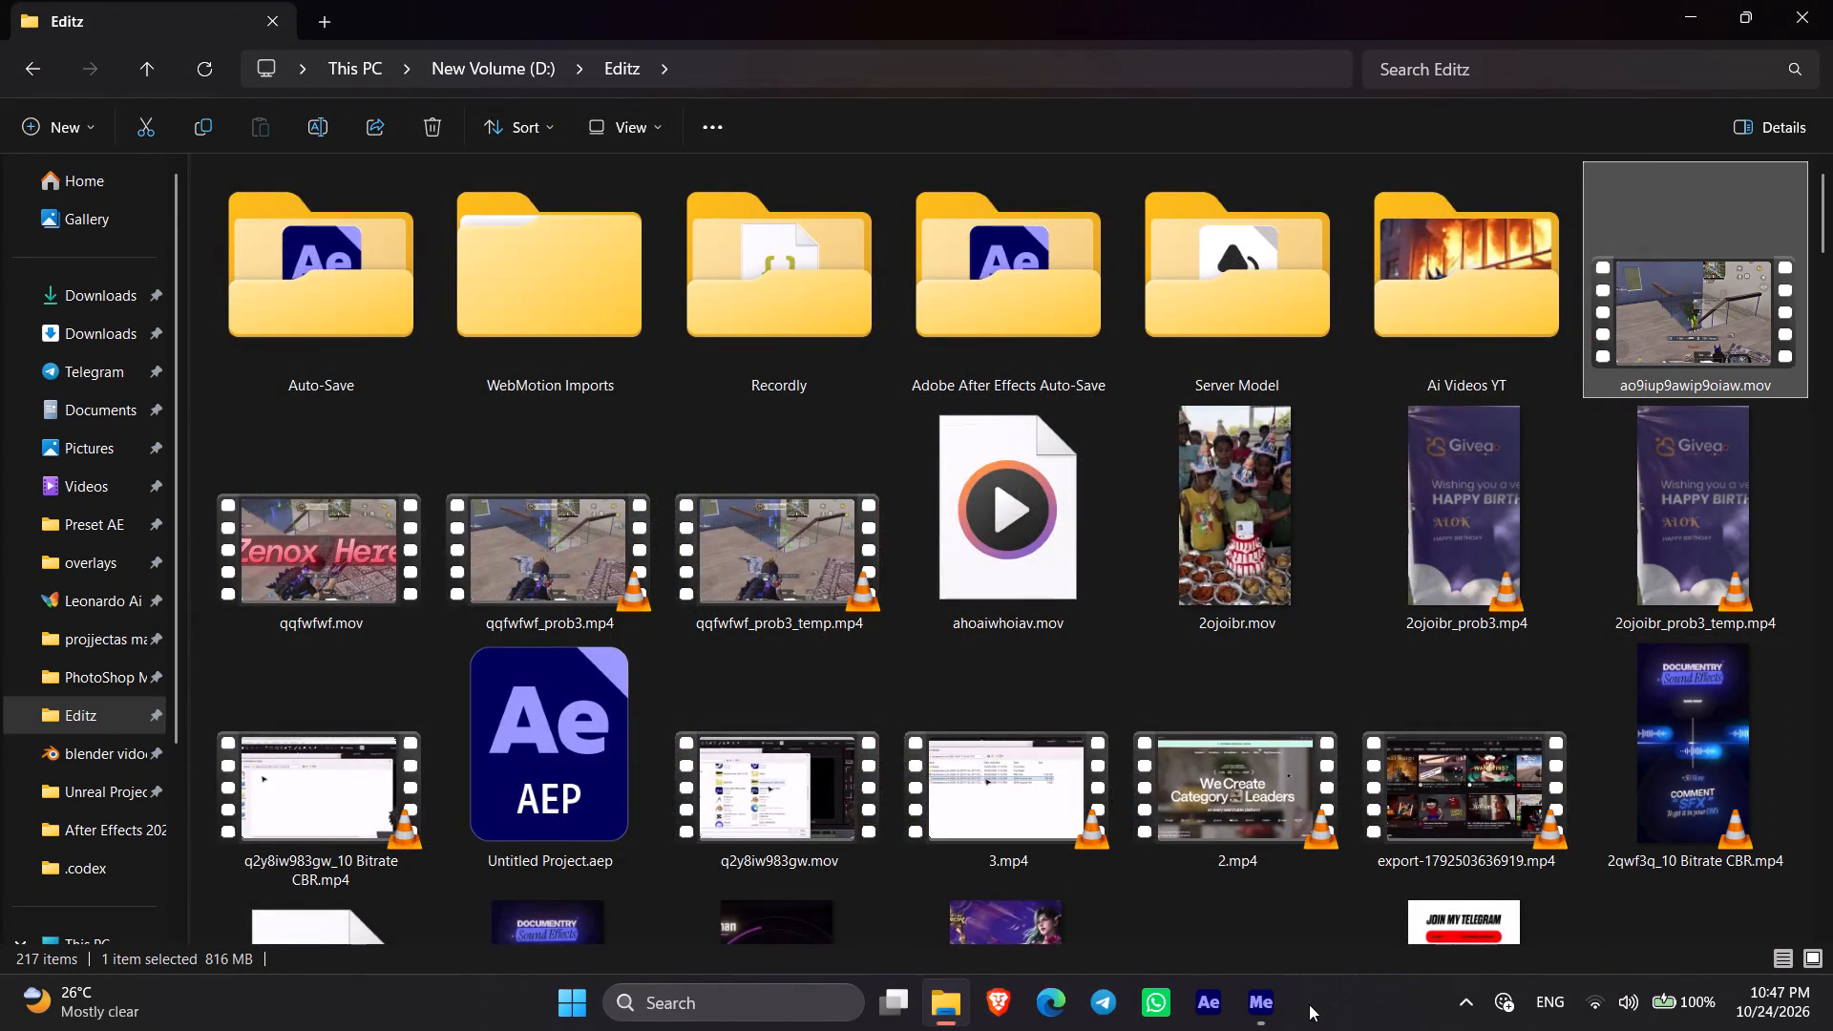
Add ao9iup9awip9oiaw.mov from the Editz folder to the Media Encoder queue.
left_click_drag(1699, 352, 1317, 977)
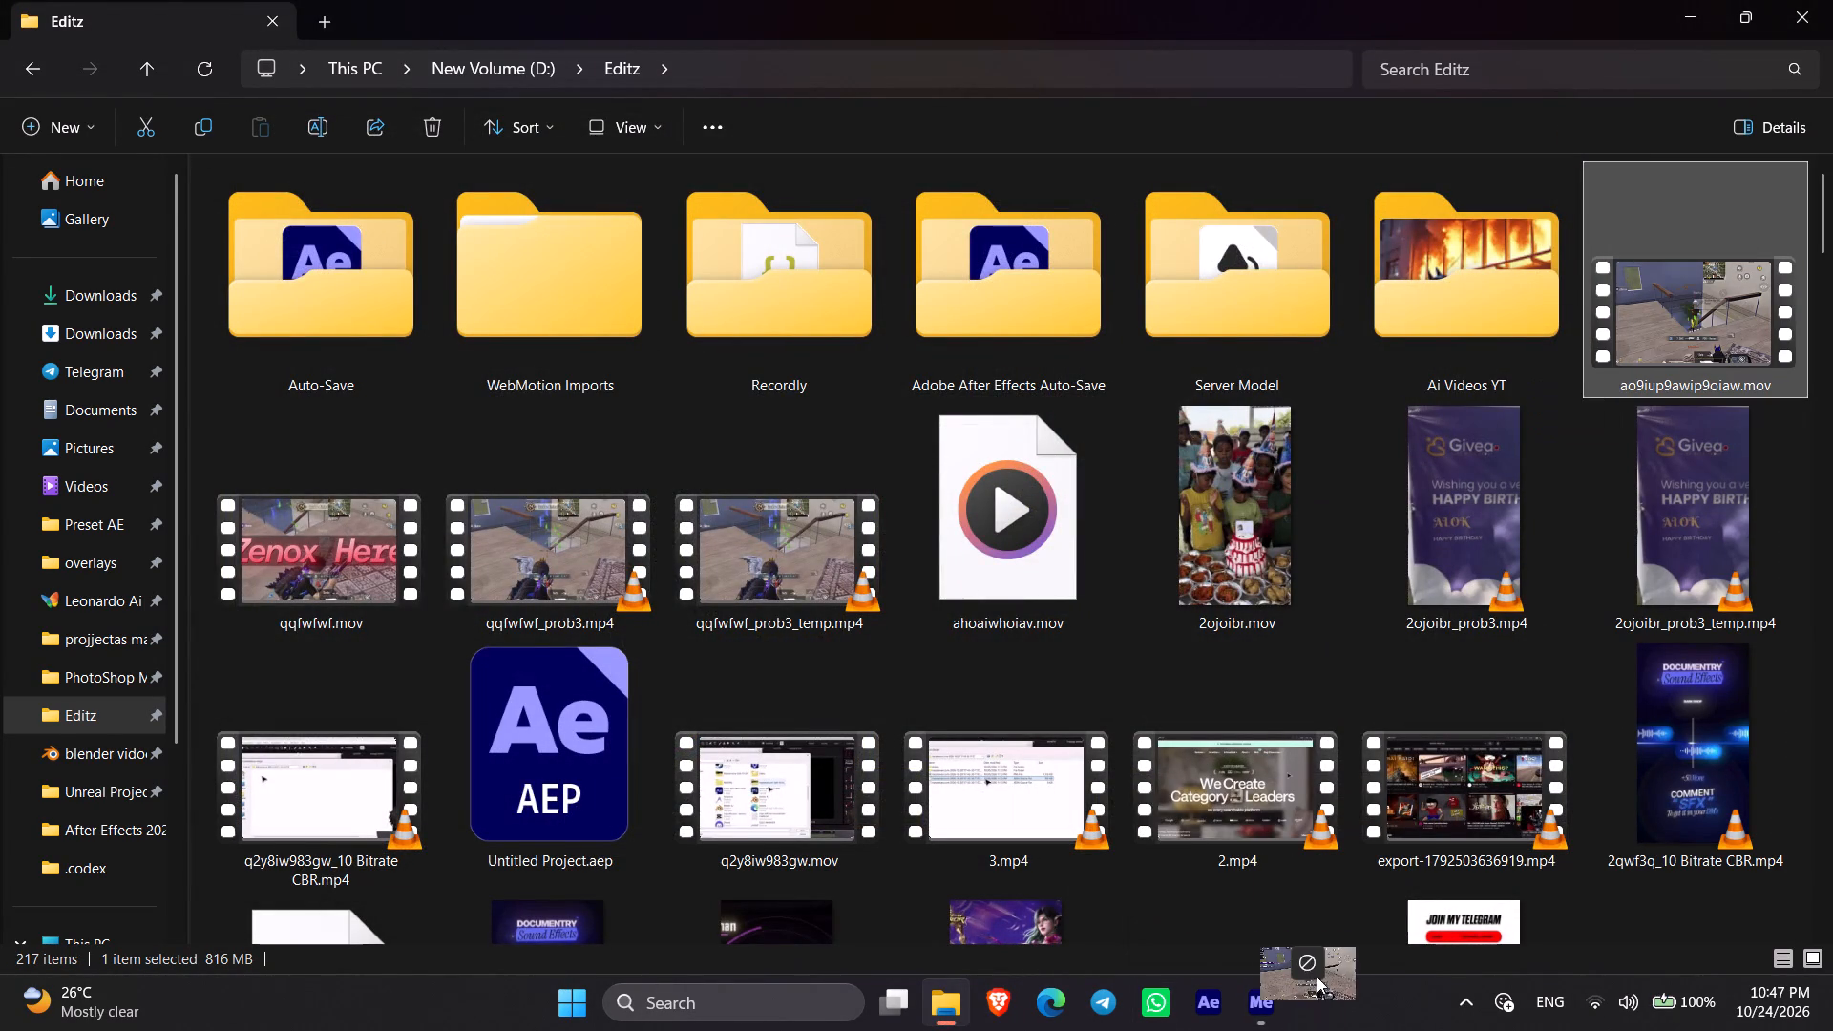
left_click_drag(1317, 977, 1164, 553)
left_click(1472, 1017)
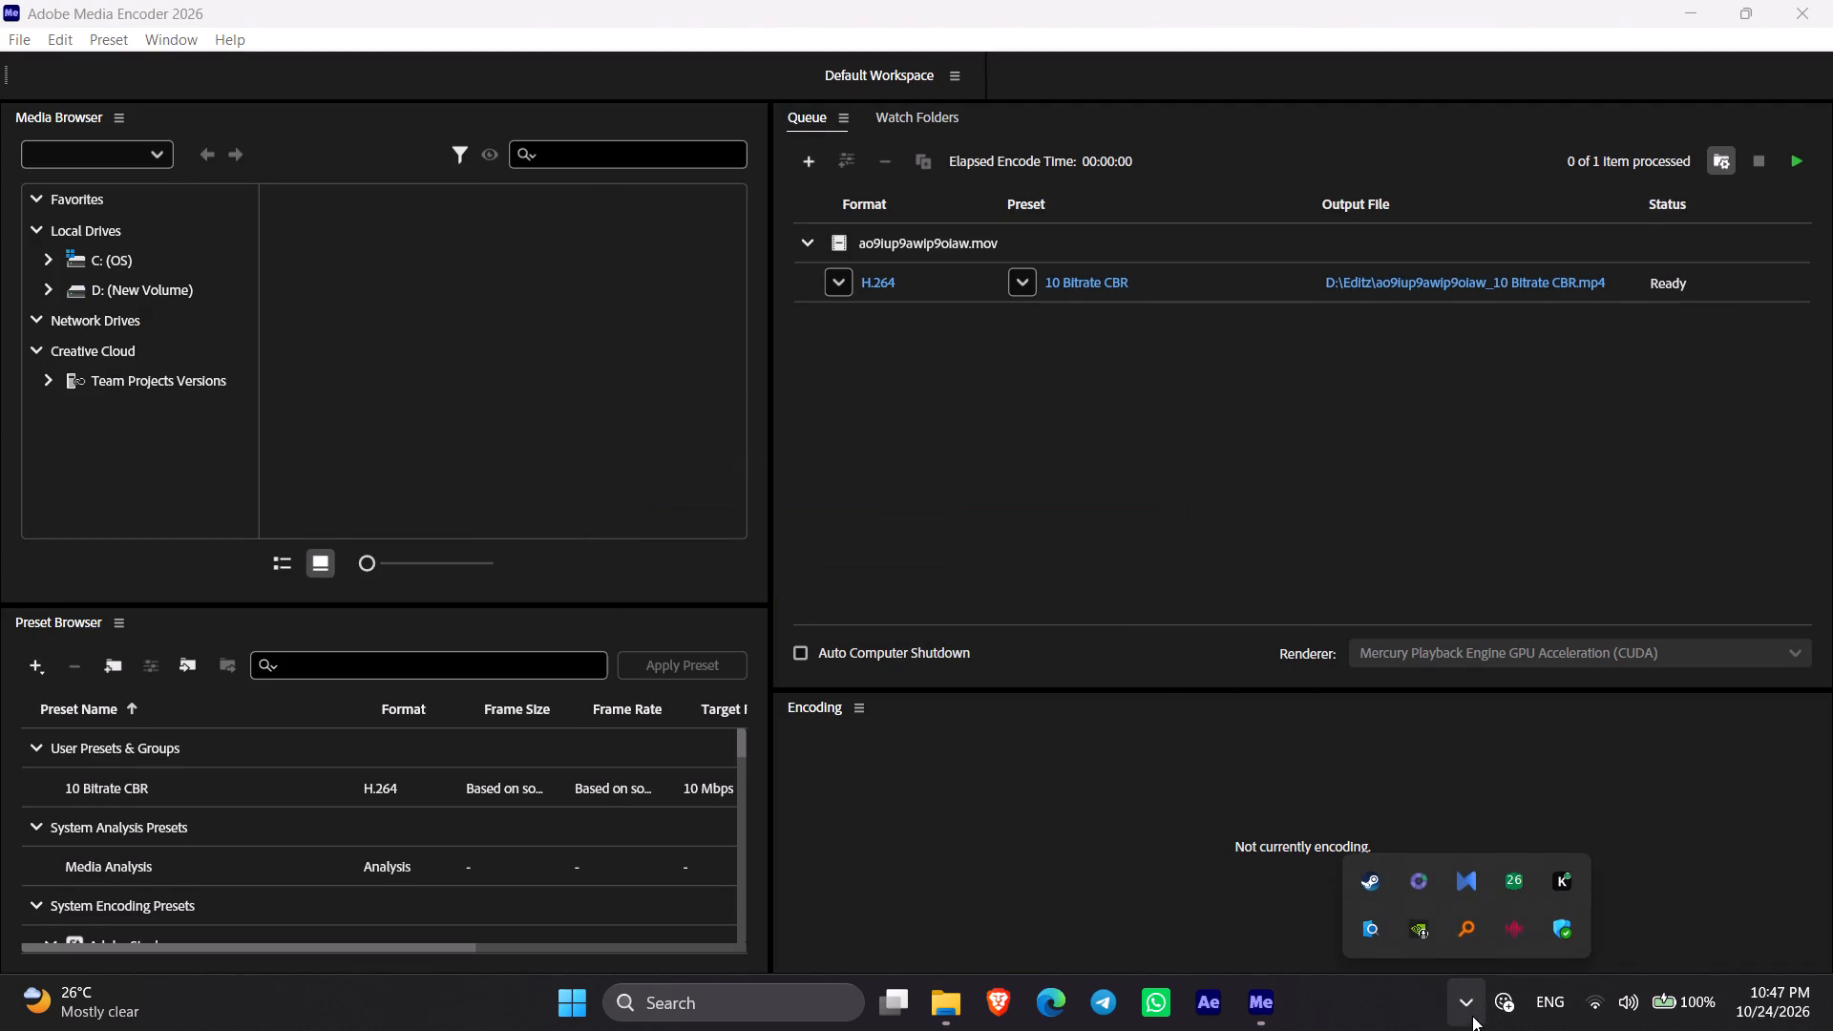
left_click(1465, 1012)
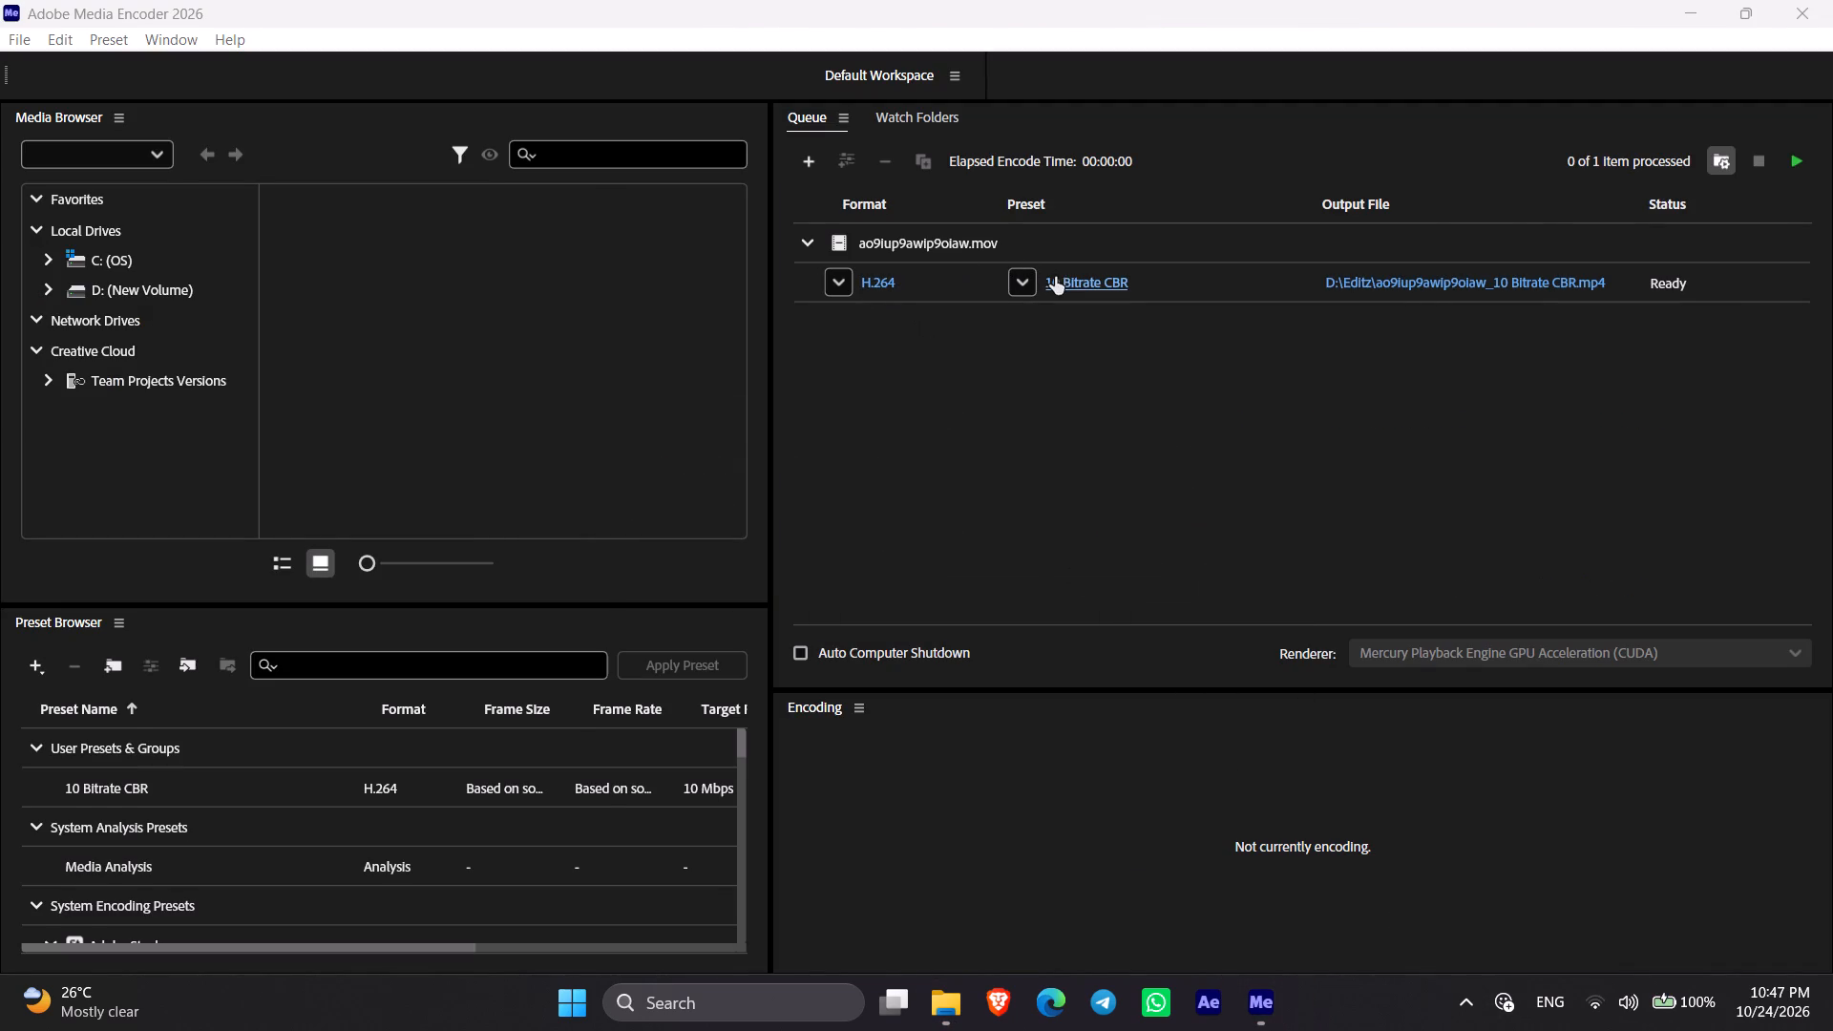
Set the target bitrate of the queued H.264 export to 12 Mbps in its video export settings.
left_click(993, 222)
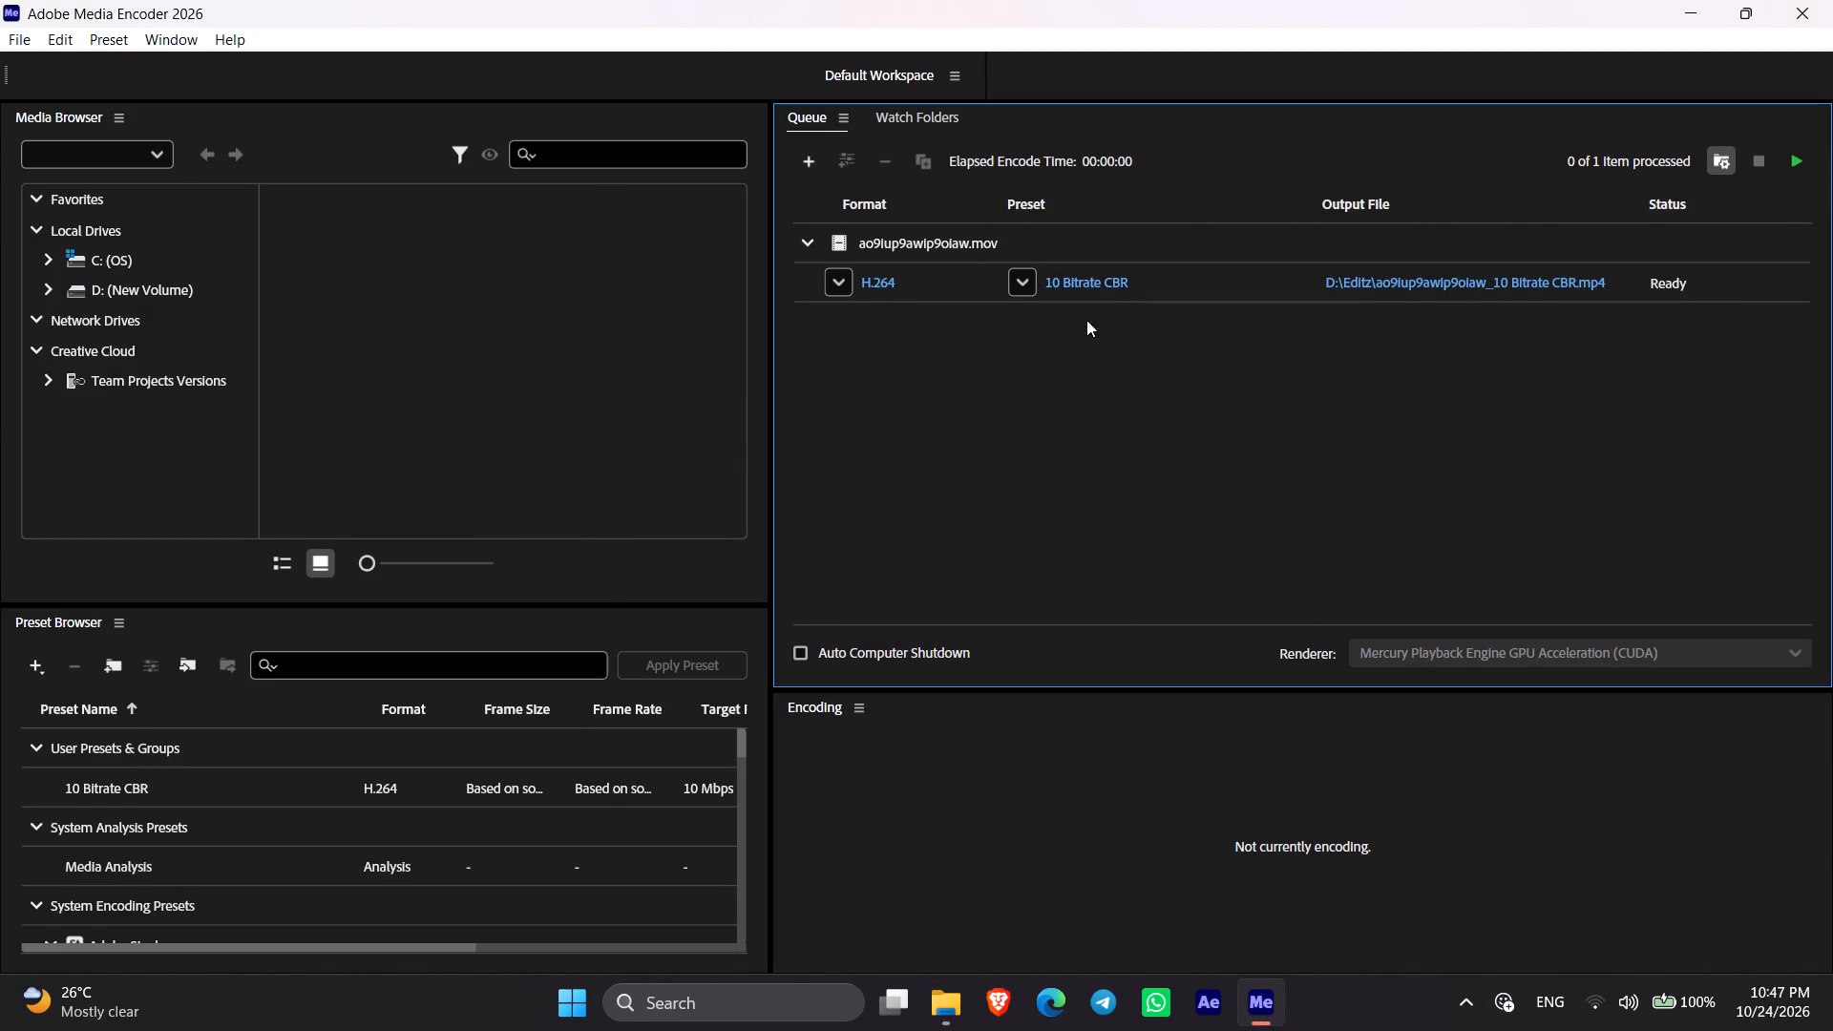
left_click(1066, 282)
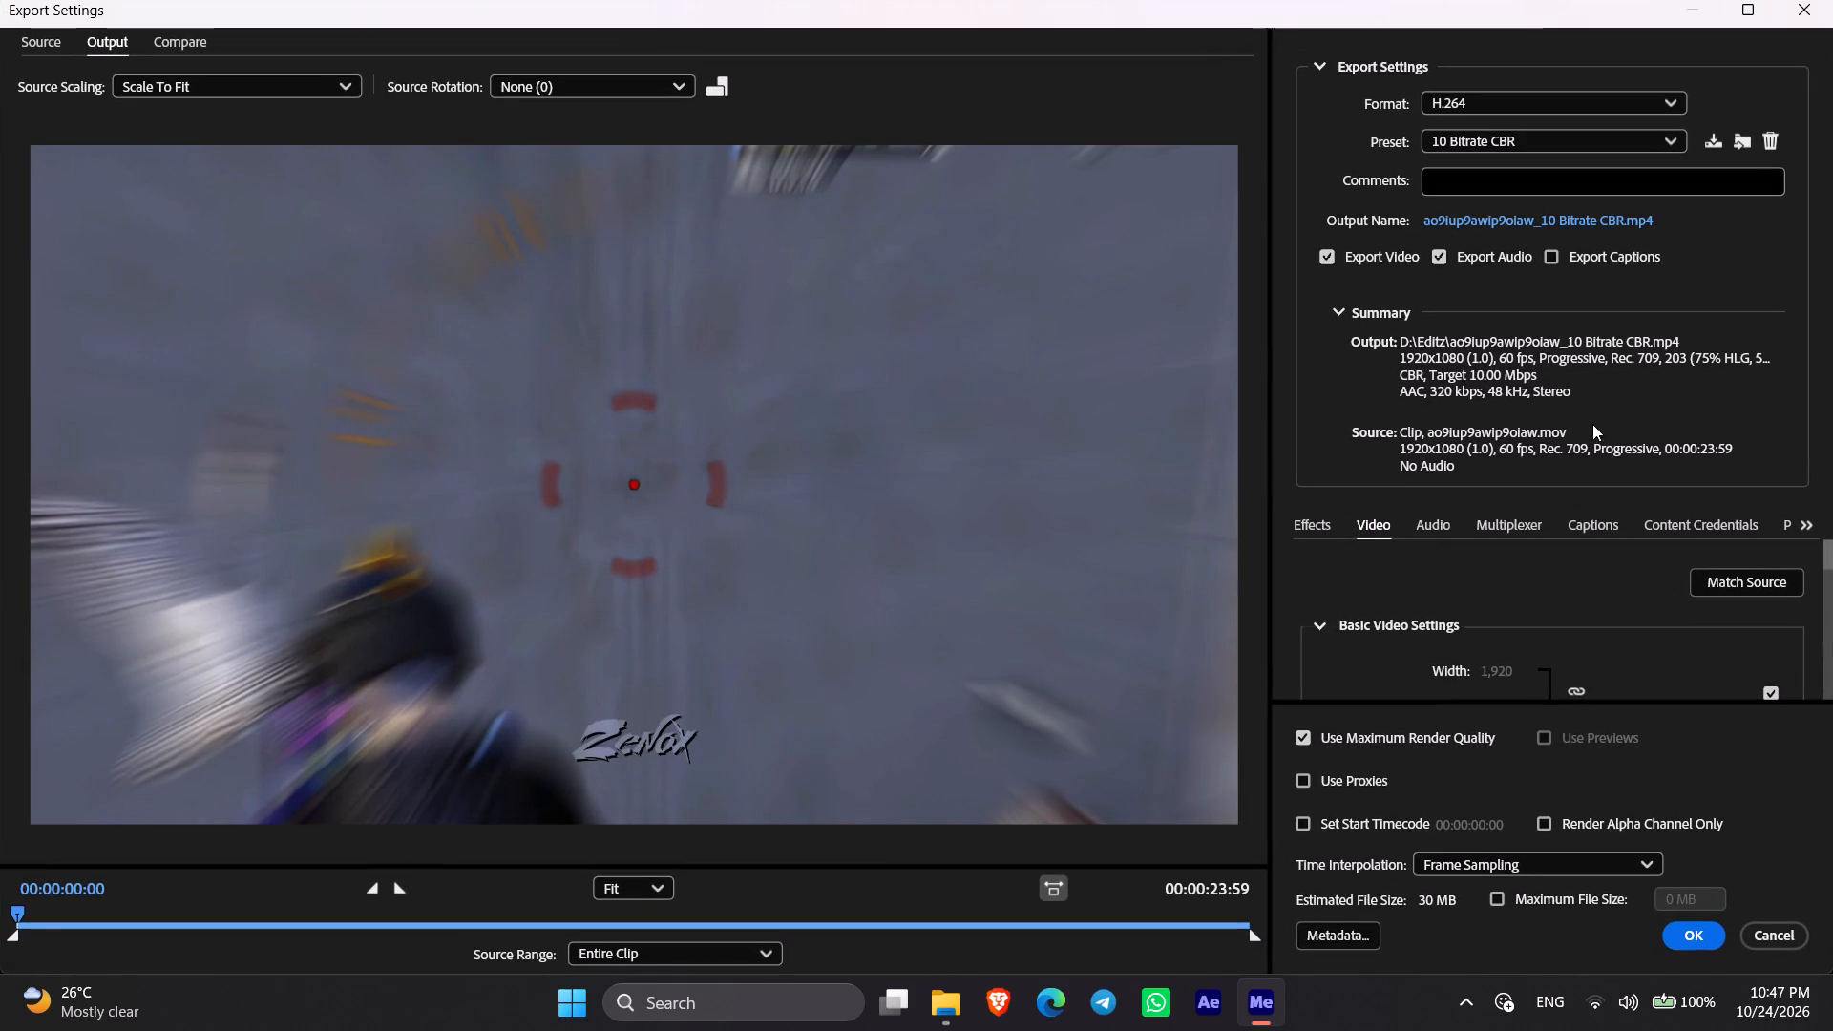
left_click_drag(1829, 558, 1832, 608)
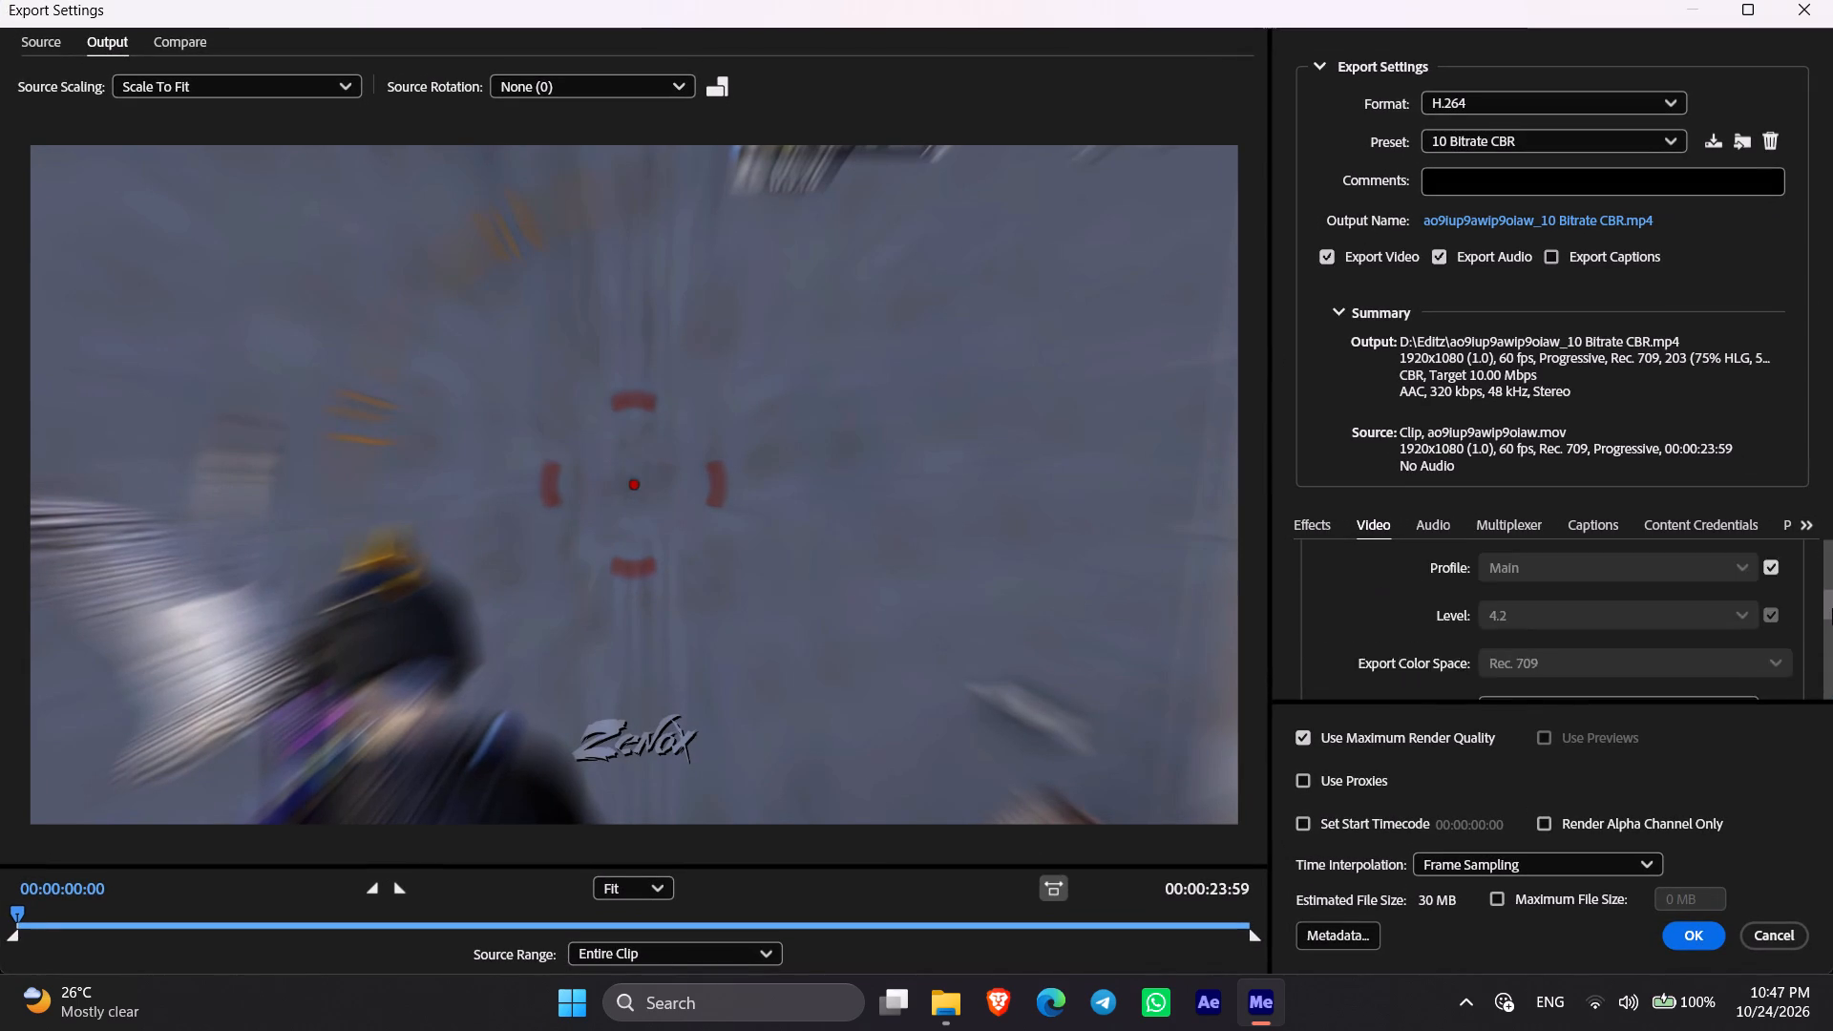
left_click_drag(1832, 608, 1832, 676)
left_click(1740, 577)
type("12")
left_click(1715, 613)
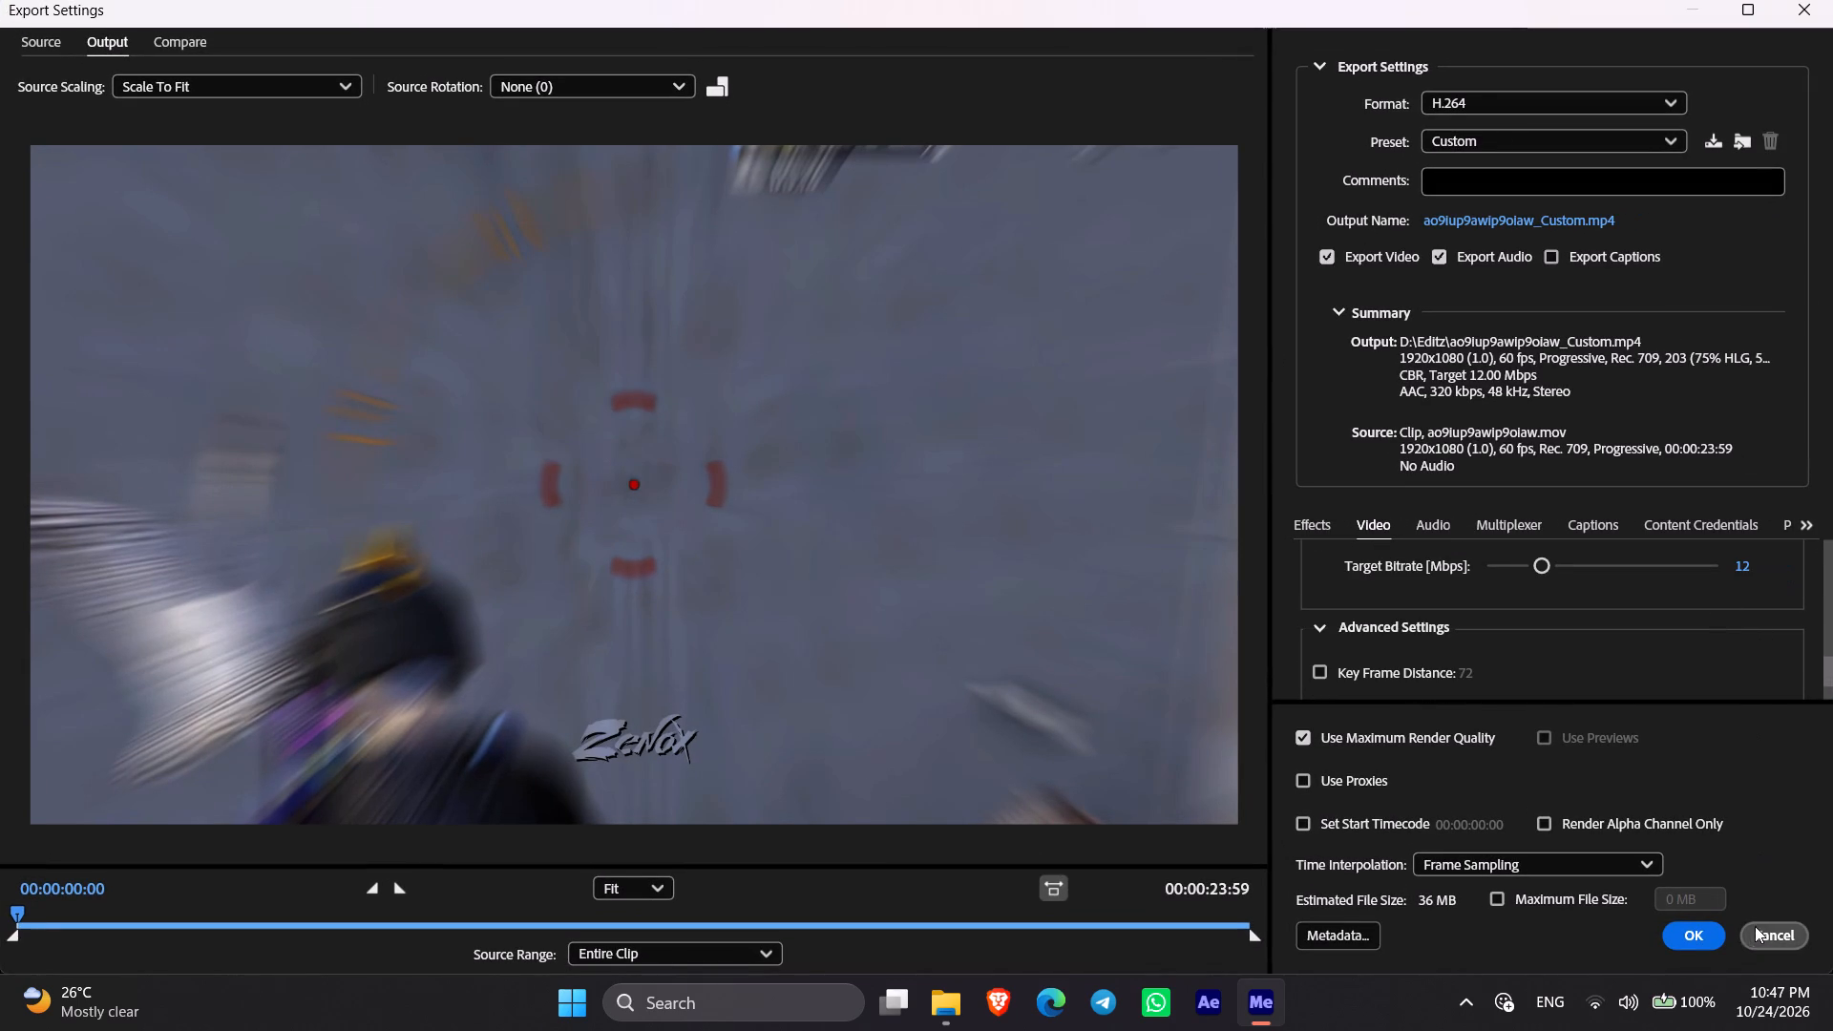
left_click(1690, 937)
Start encoding the queued ao9iup9awip9oiaw.mov and view its encoding details.
left_click(1801, 165)
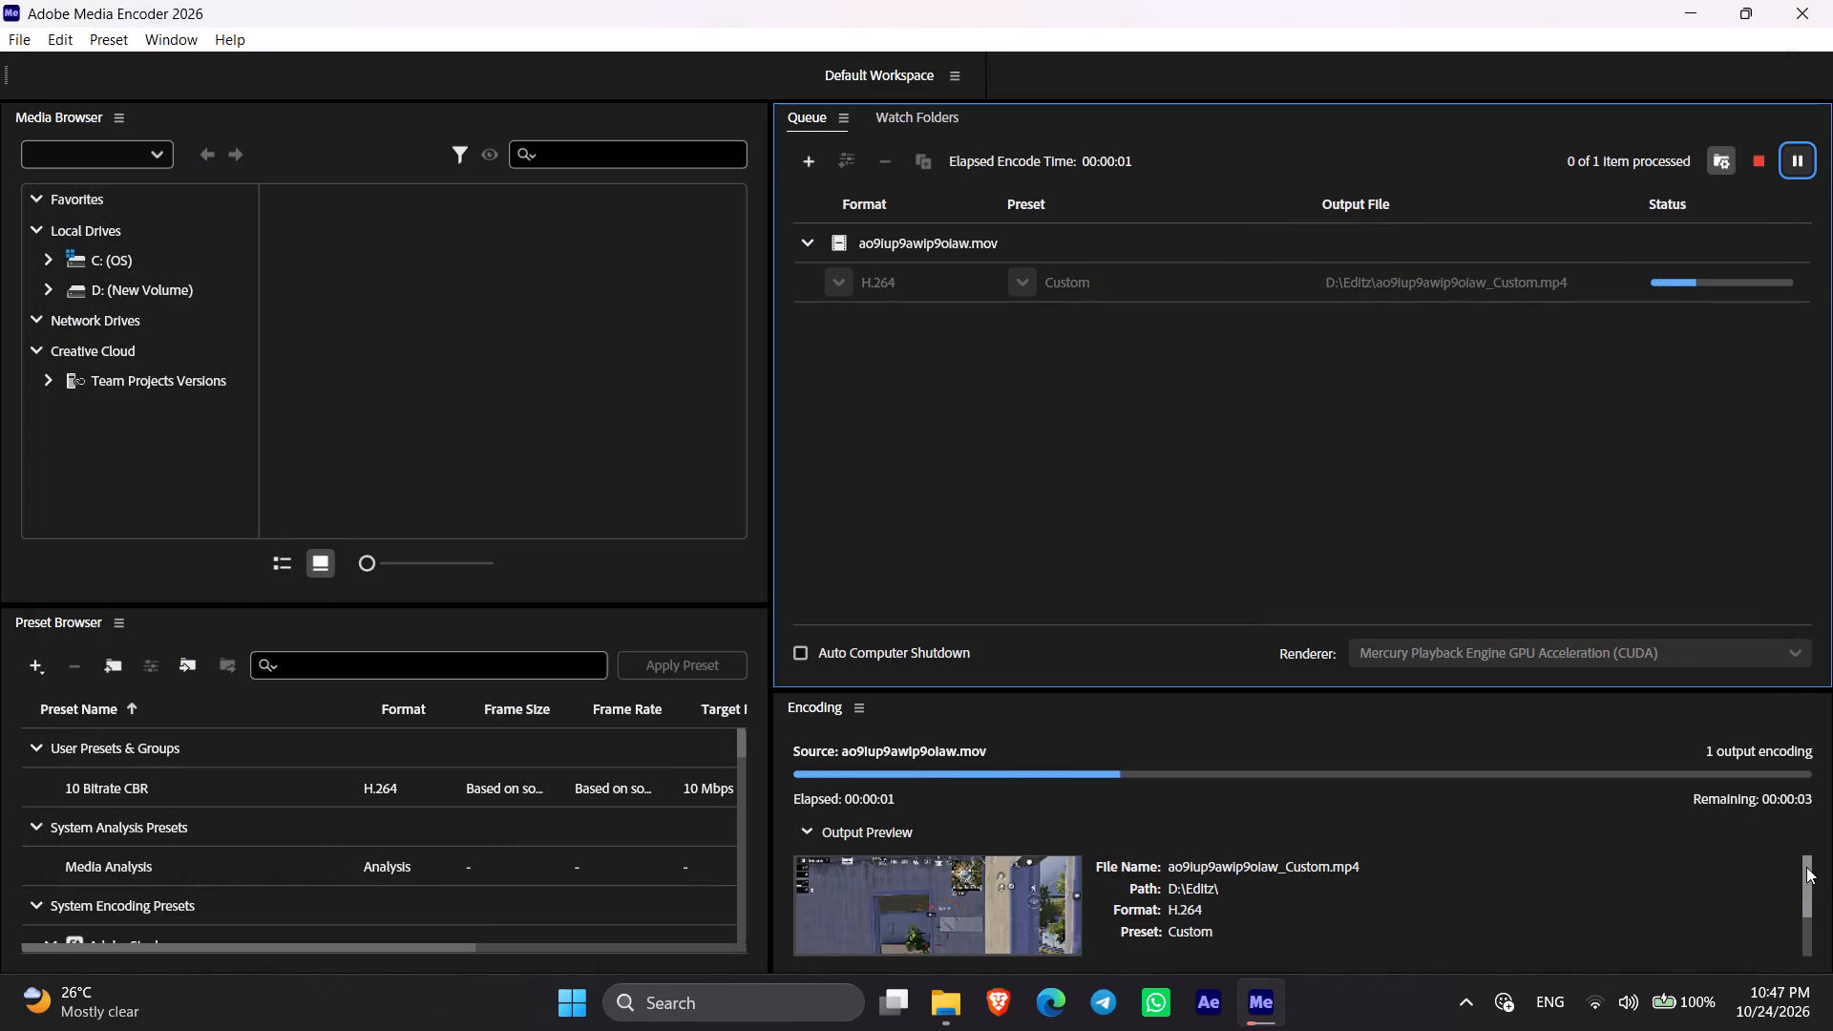
left_click_drag(1806, 867, 1806, 880)
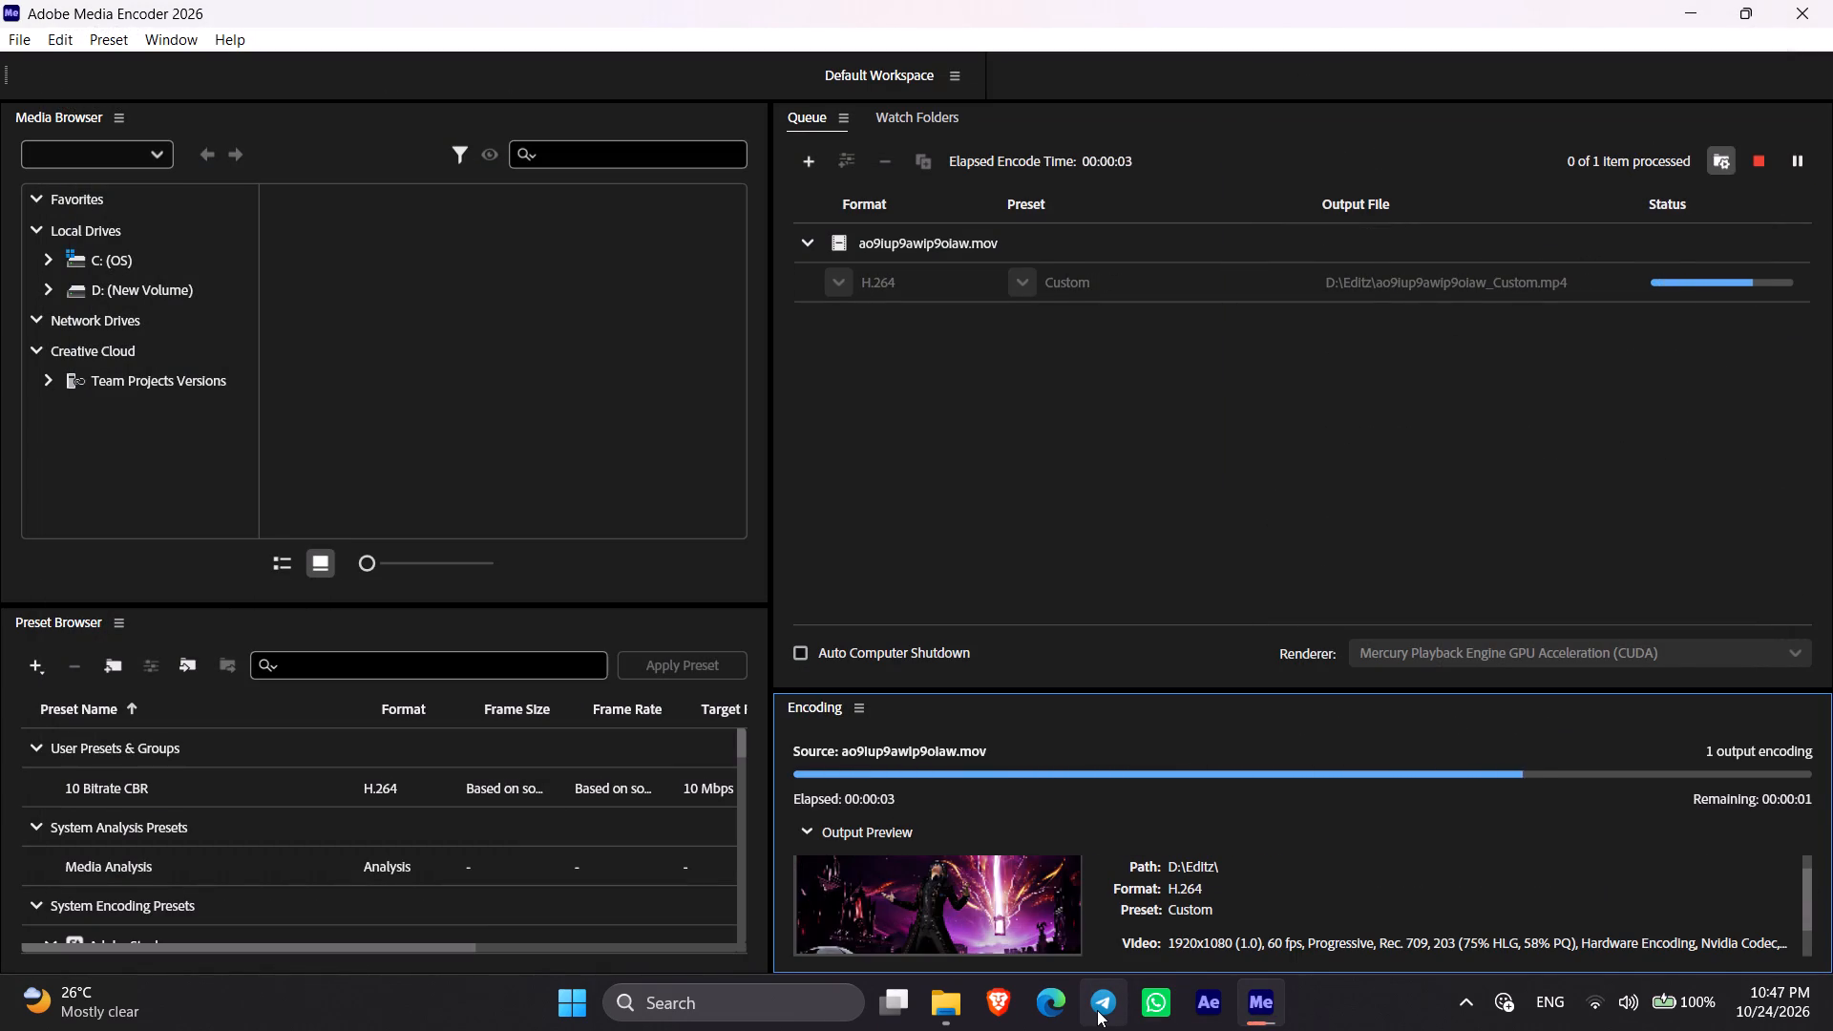
Open Telegram.
left_click(1097, 1010)
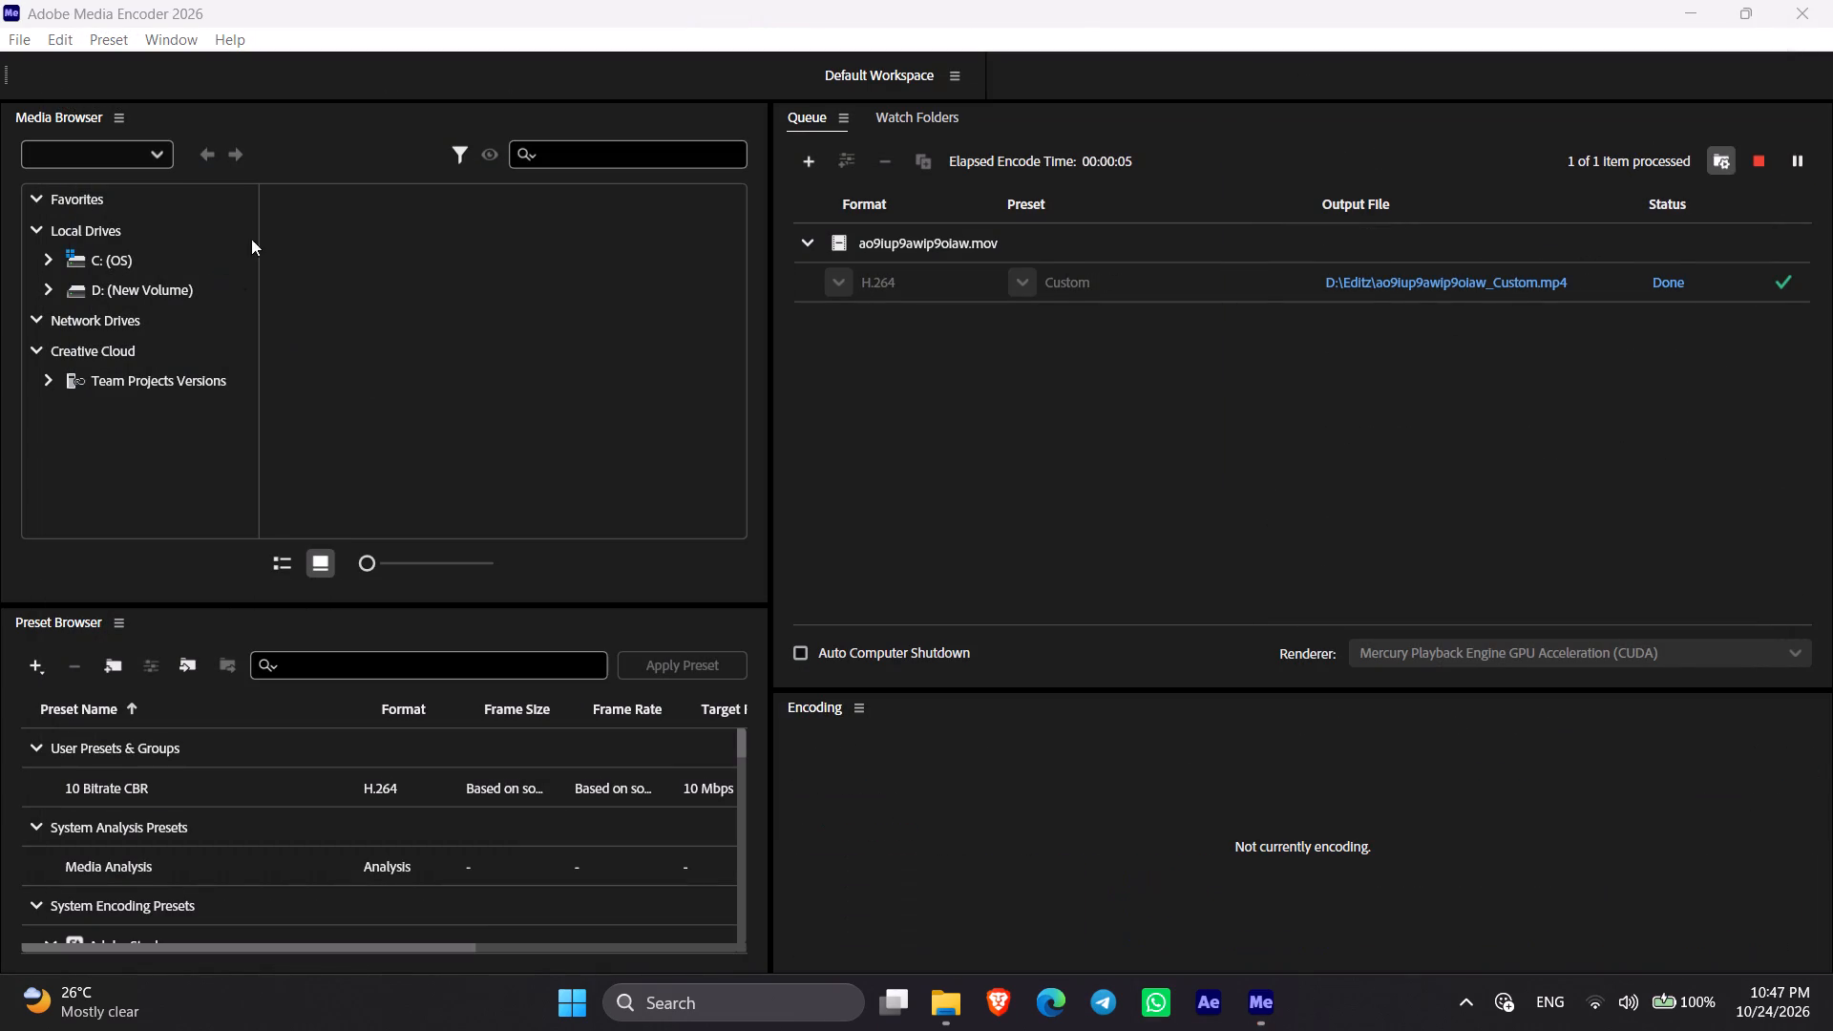
left_click(1100, 1023)
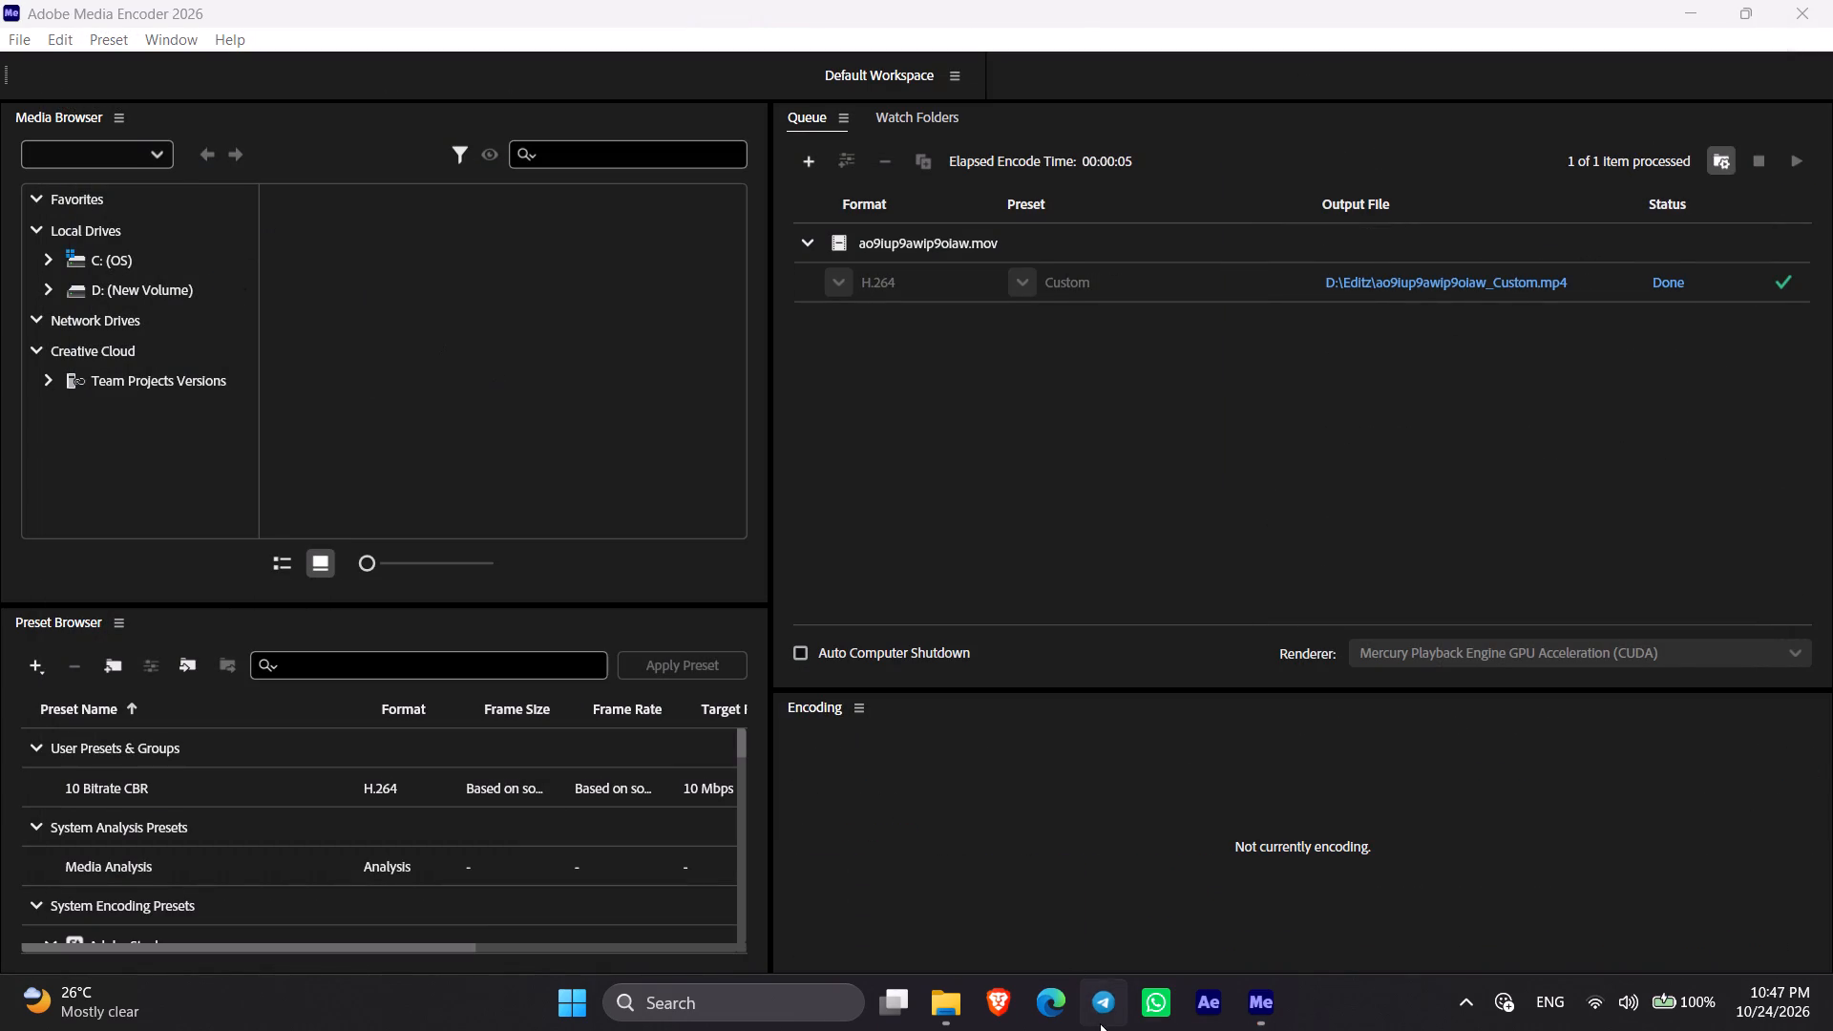
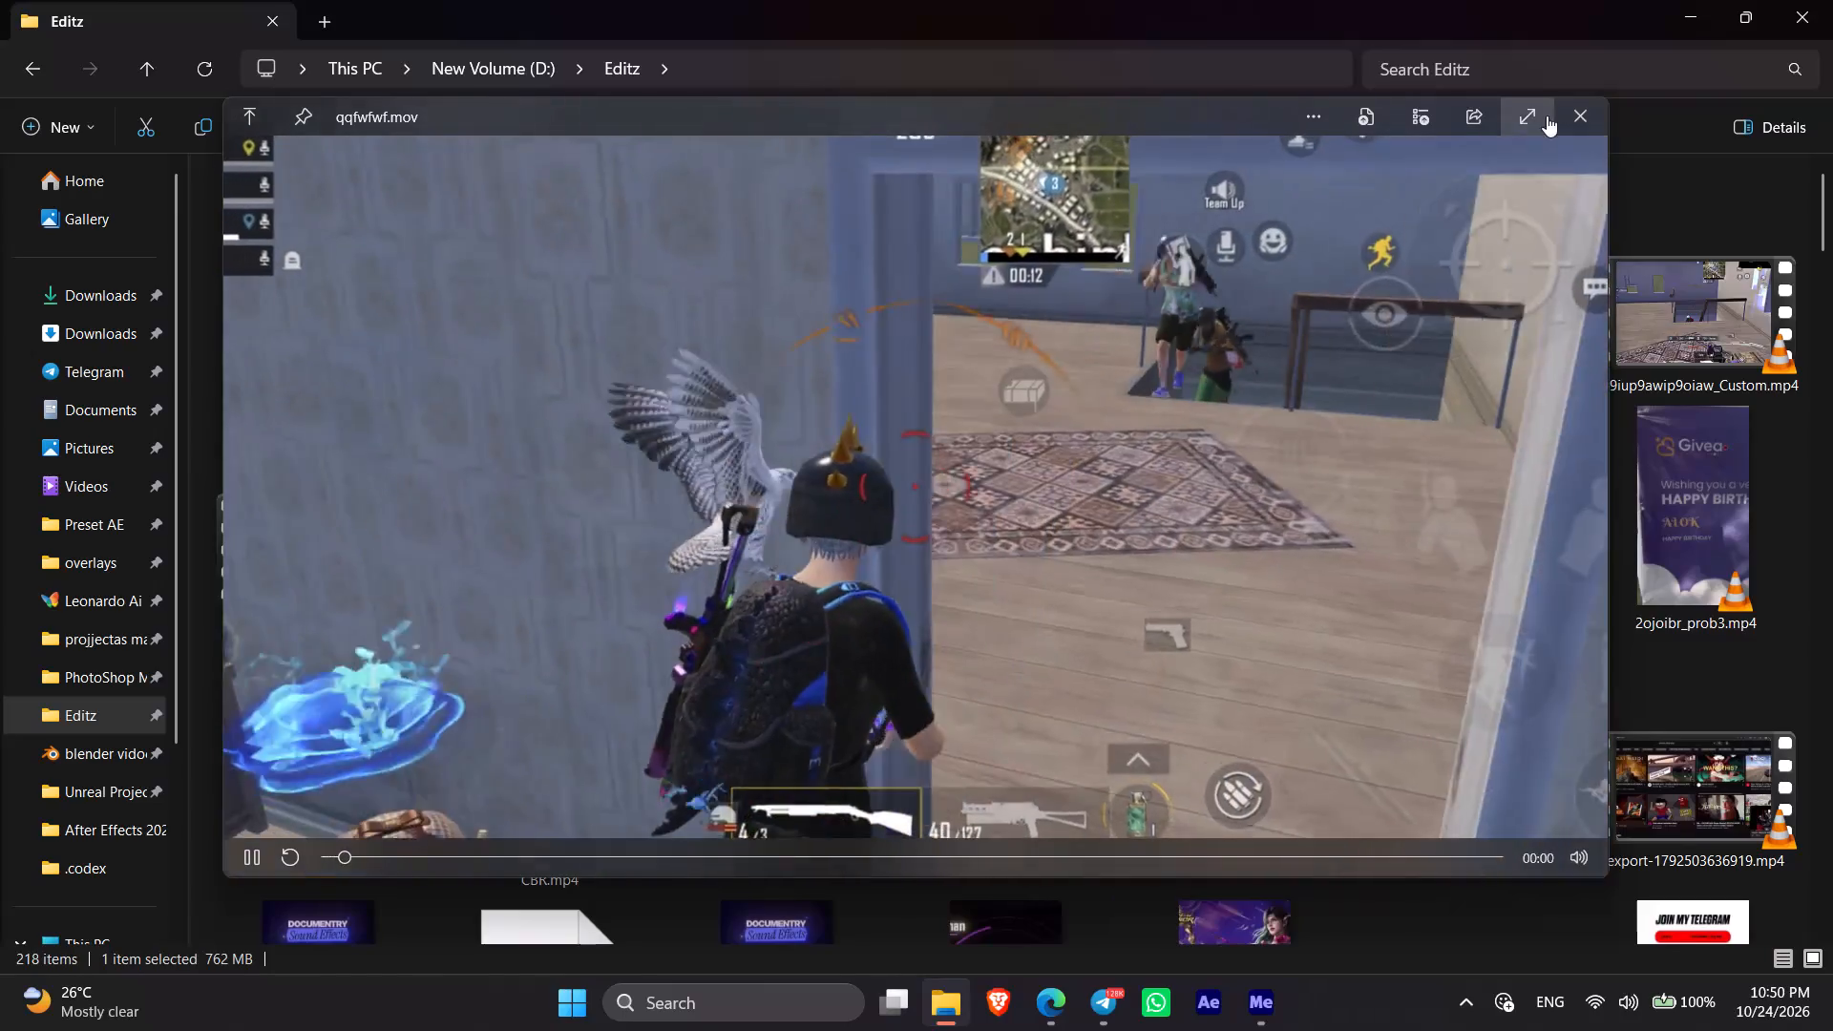
Preview ao9iup9awip9oiaw.mov and then qqfwfwf.mov in the Editz folder to compare the two rendered videos.
left_click(1569, 116)
left_click(350, 541)
key("space")
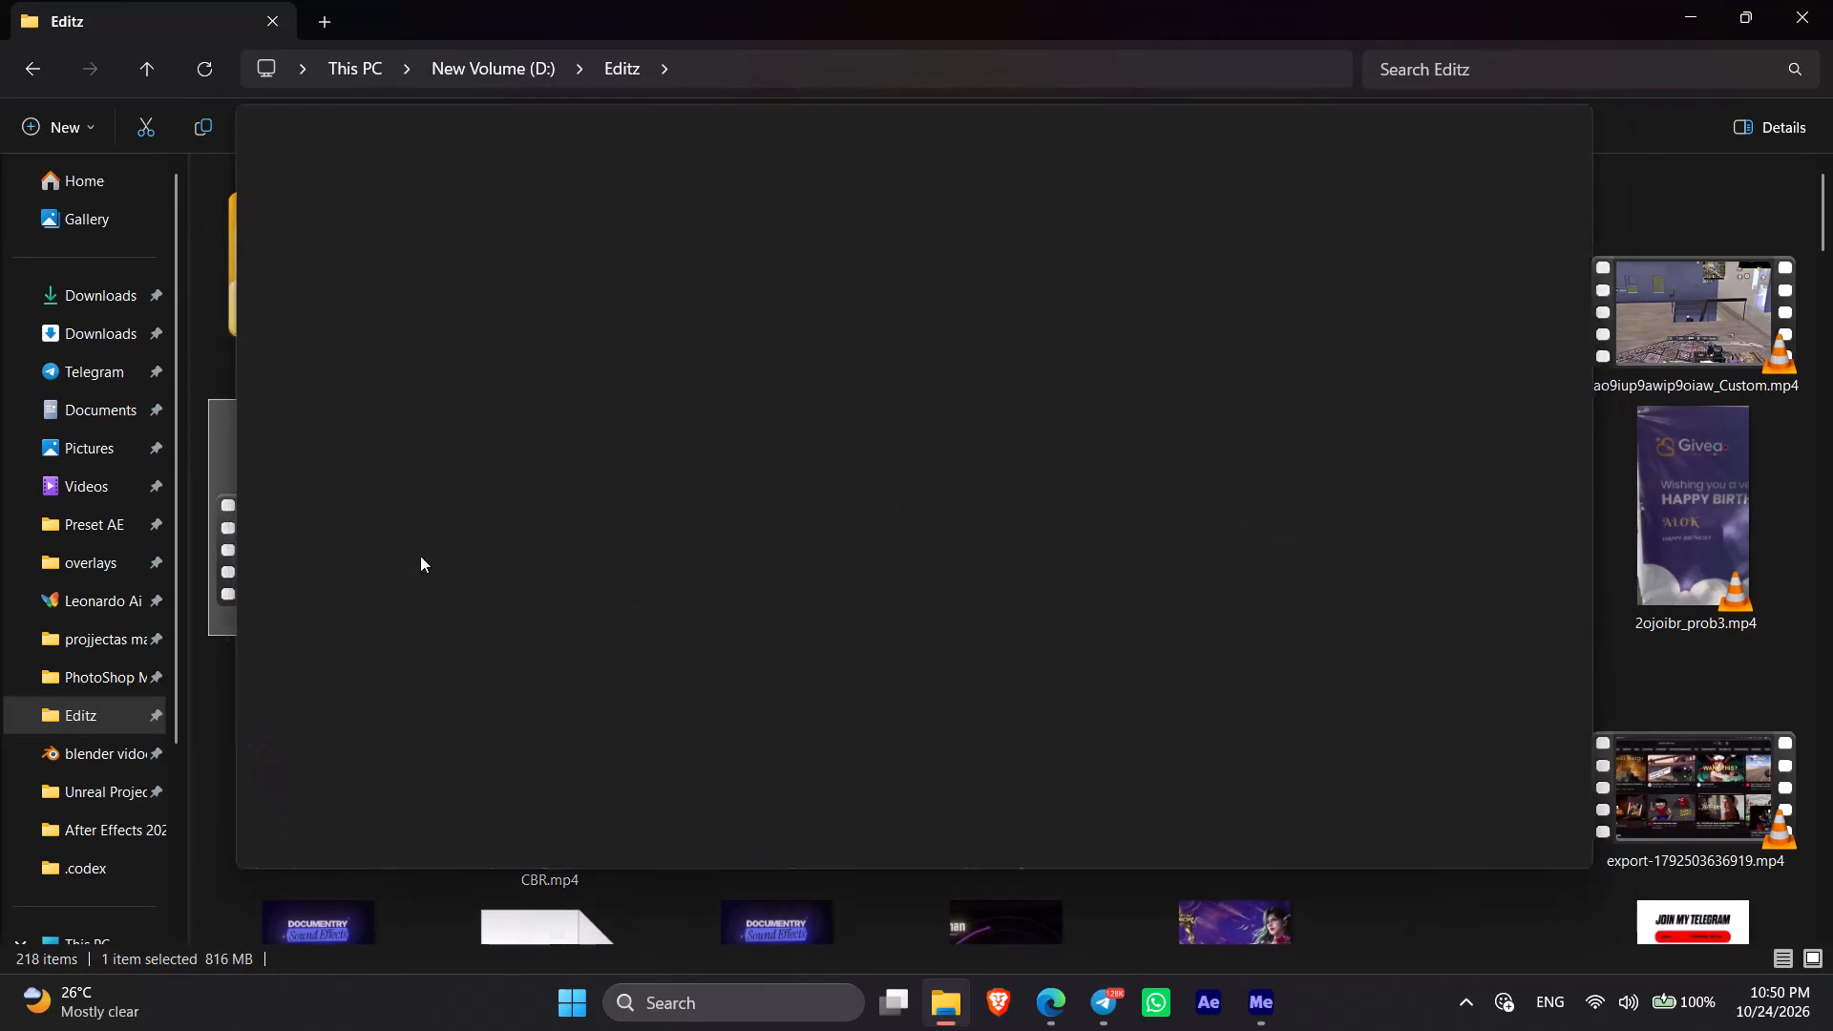
left_click(1565, 124)
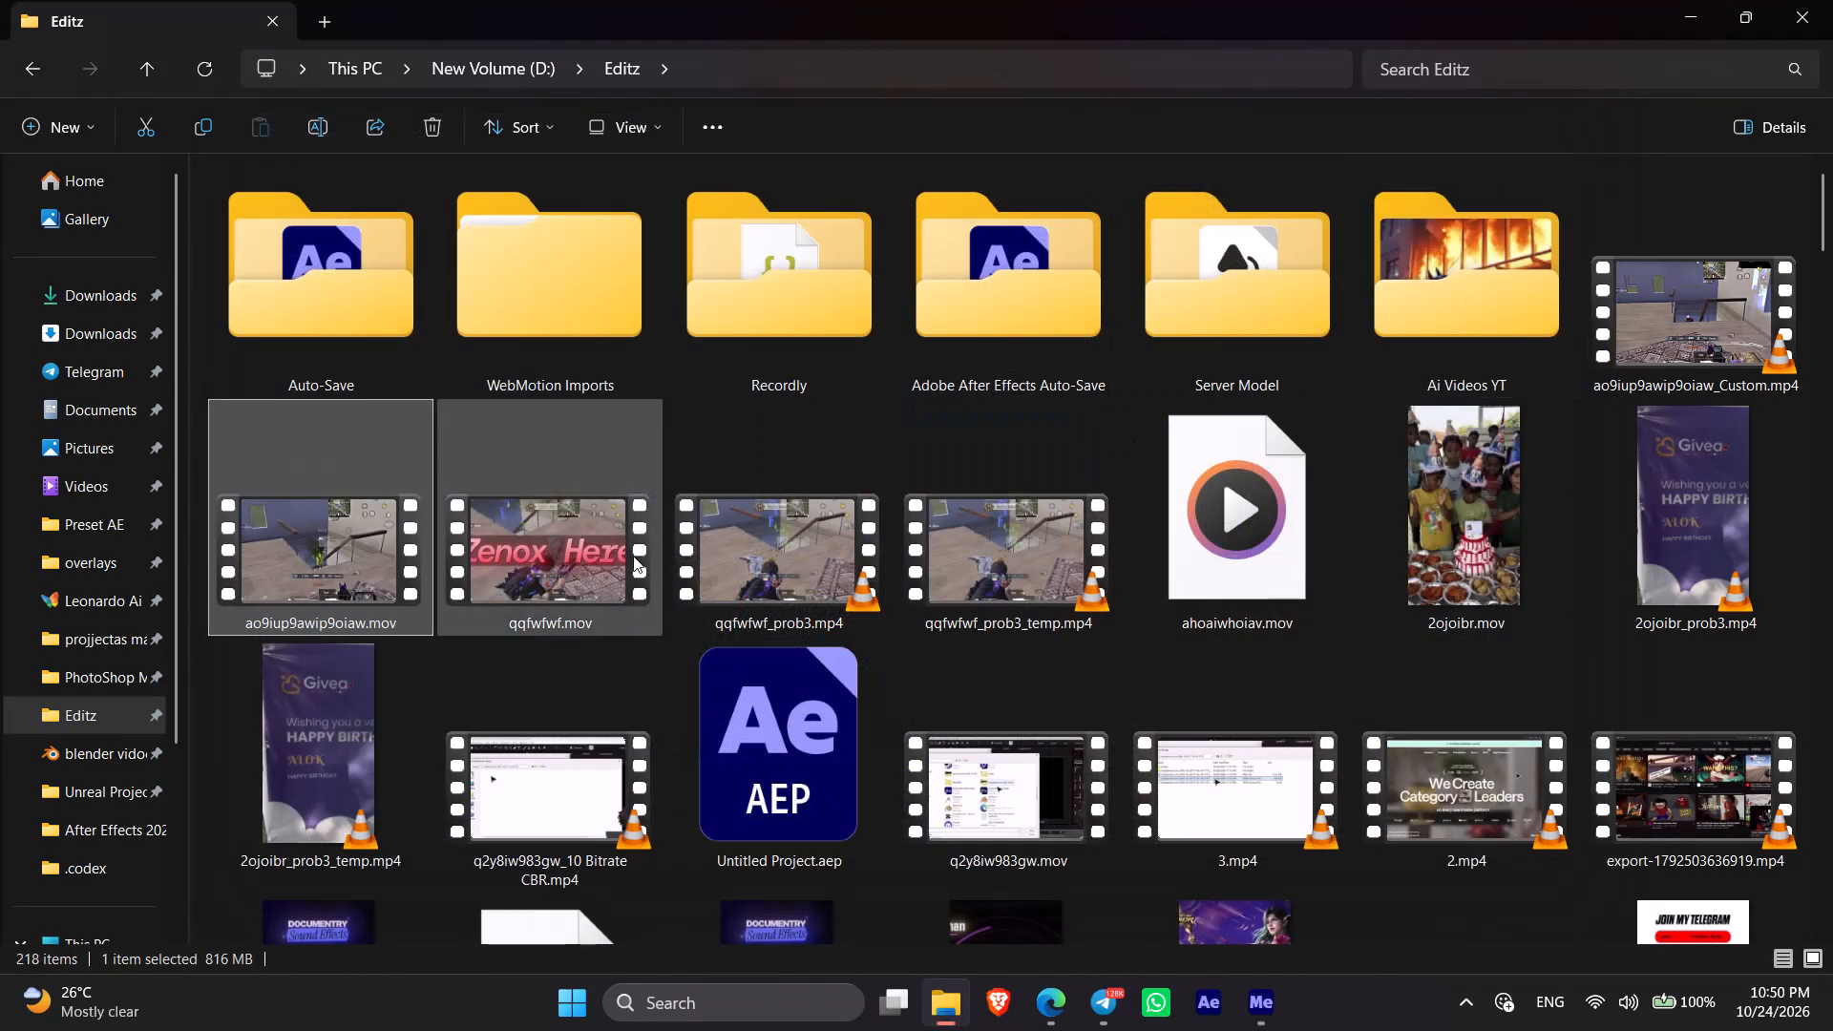
left_click(520, 519)
key("space")
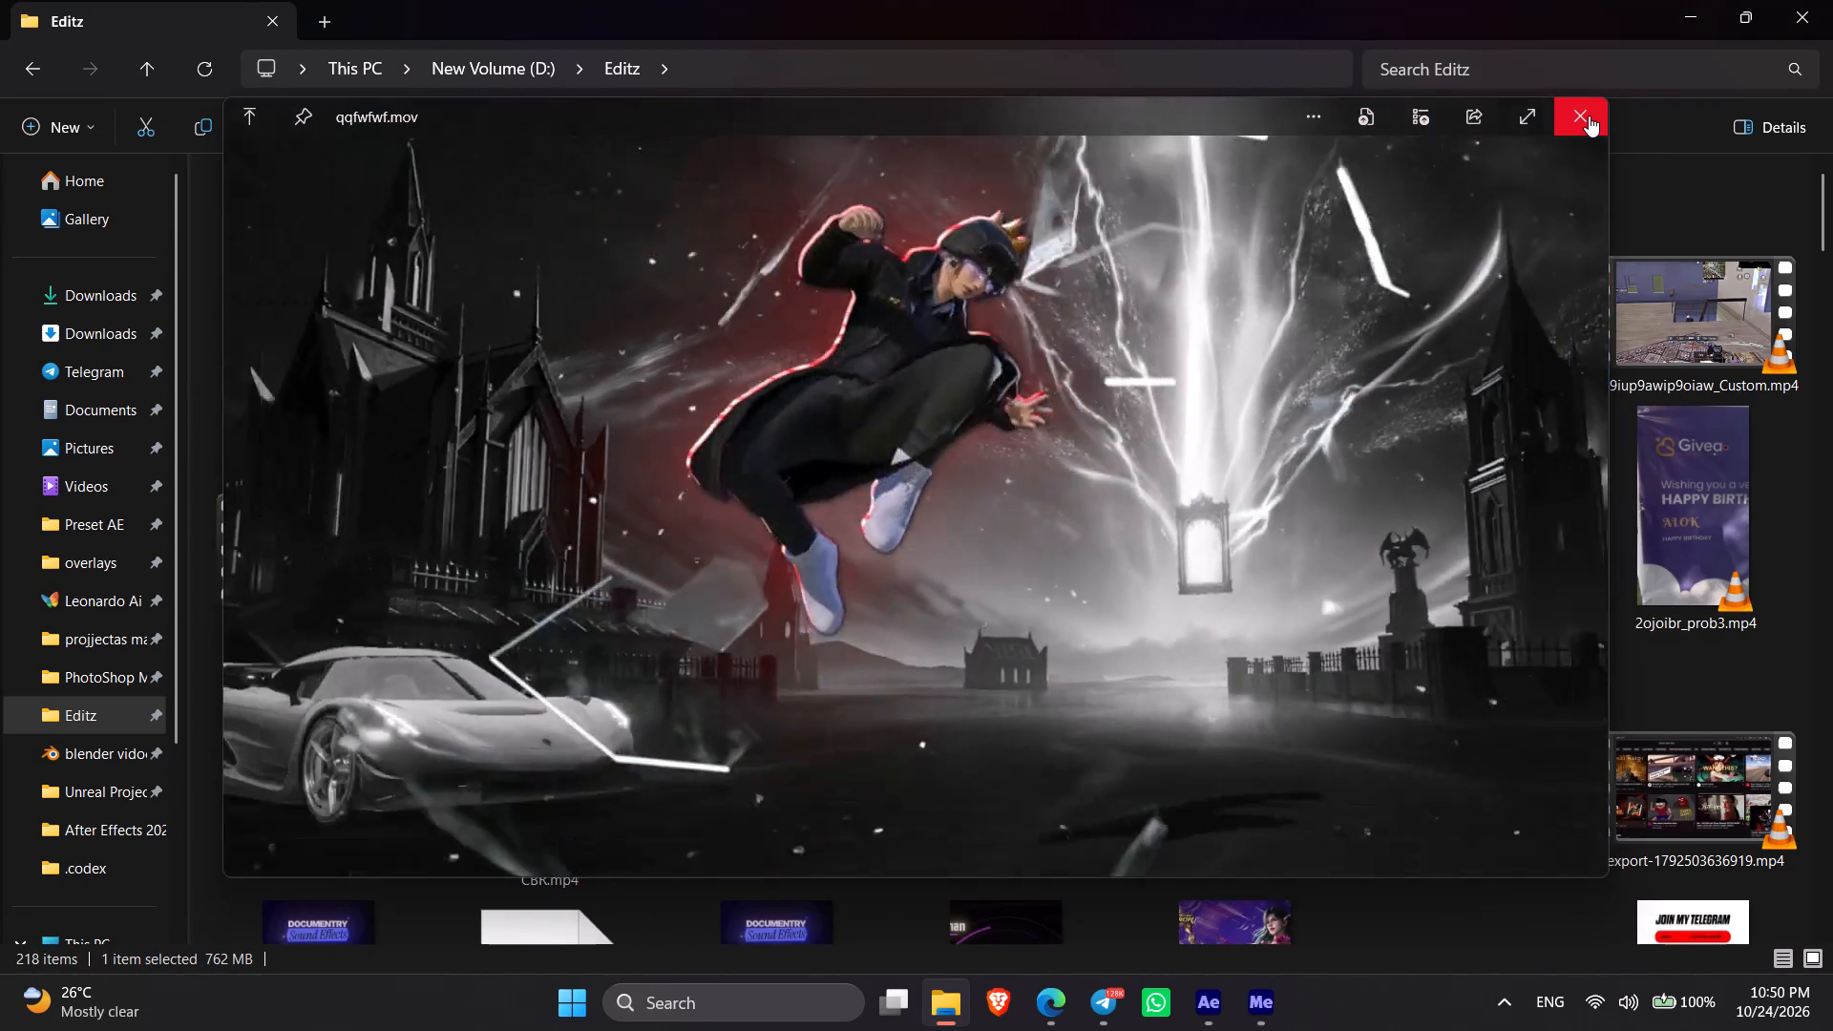
scroll(1589, 116, "up", 1)
scroll(1589, 116, "down", 1)
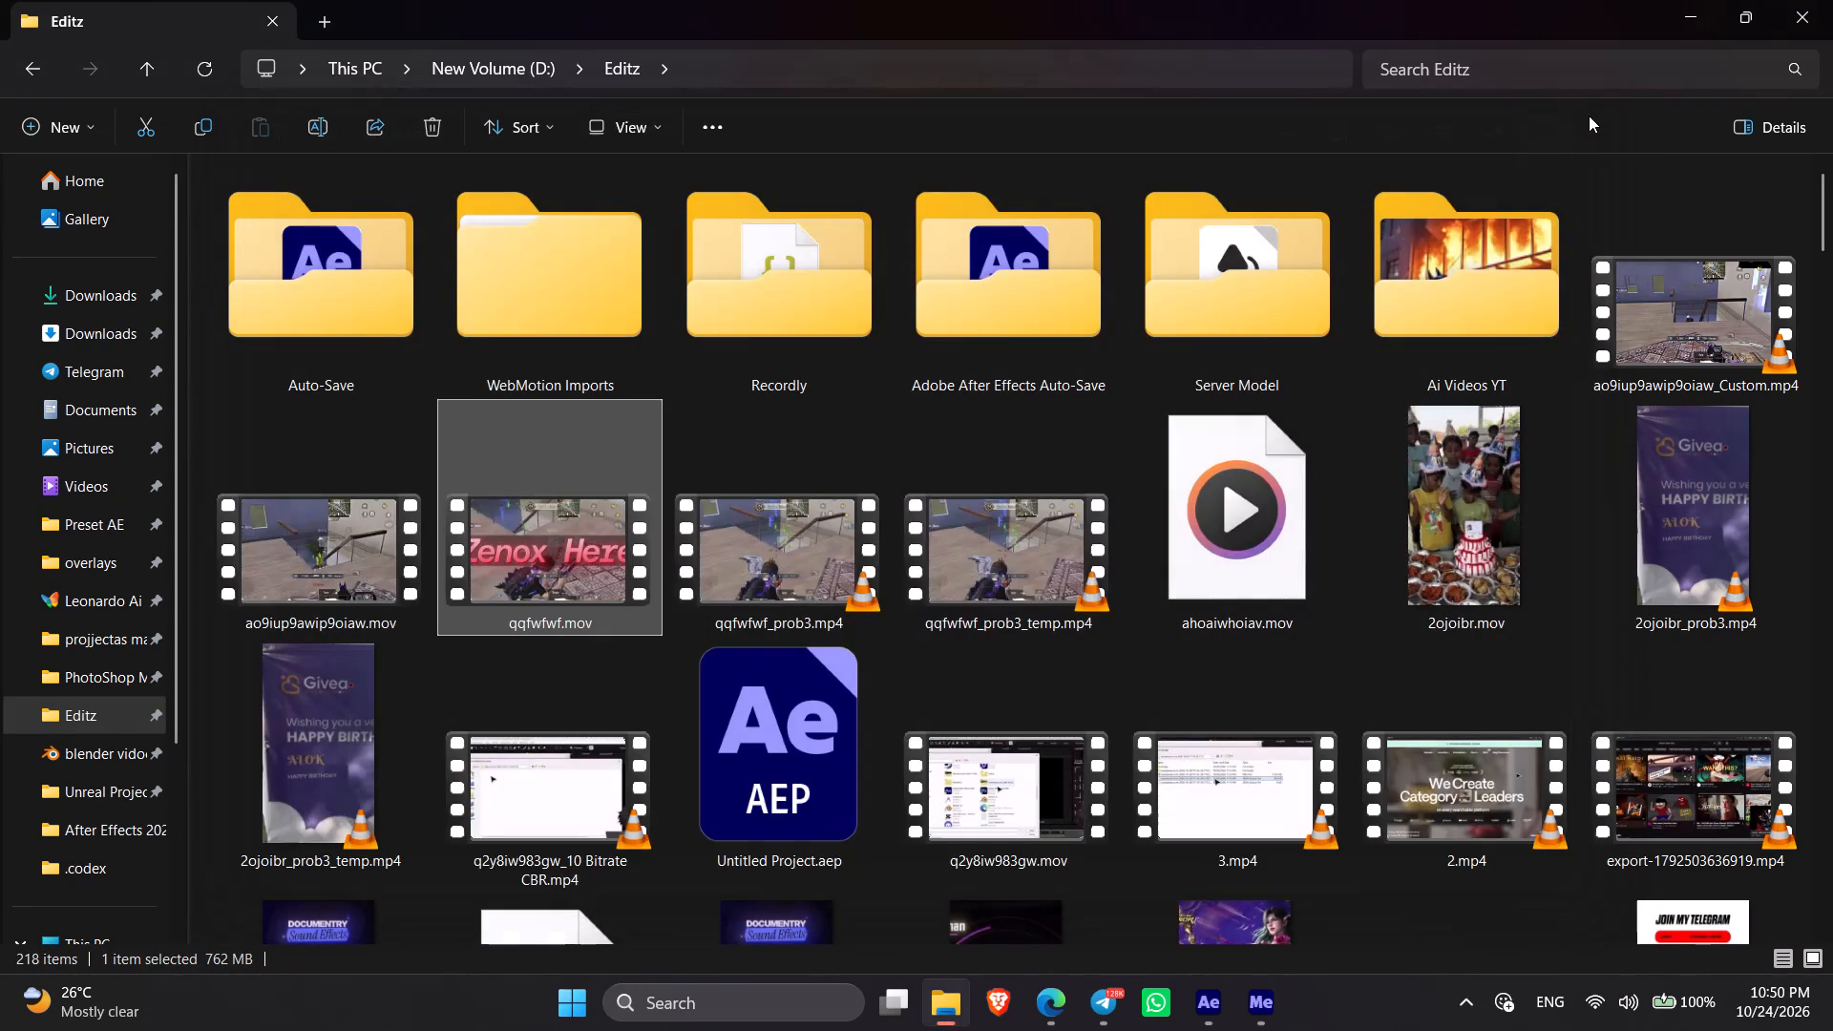
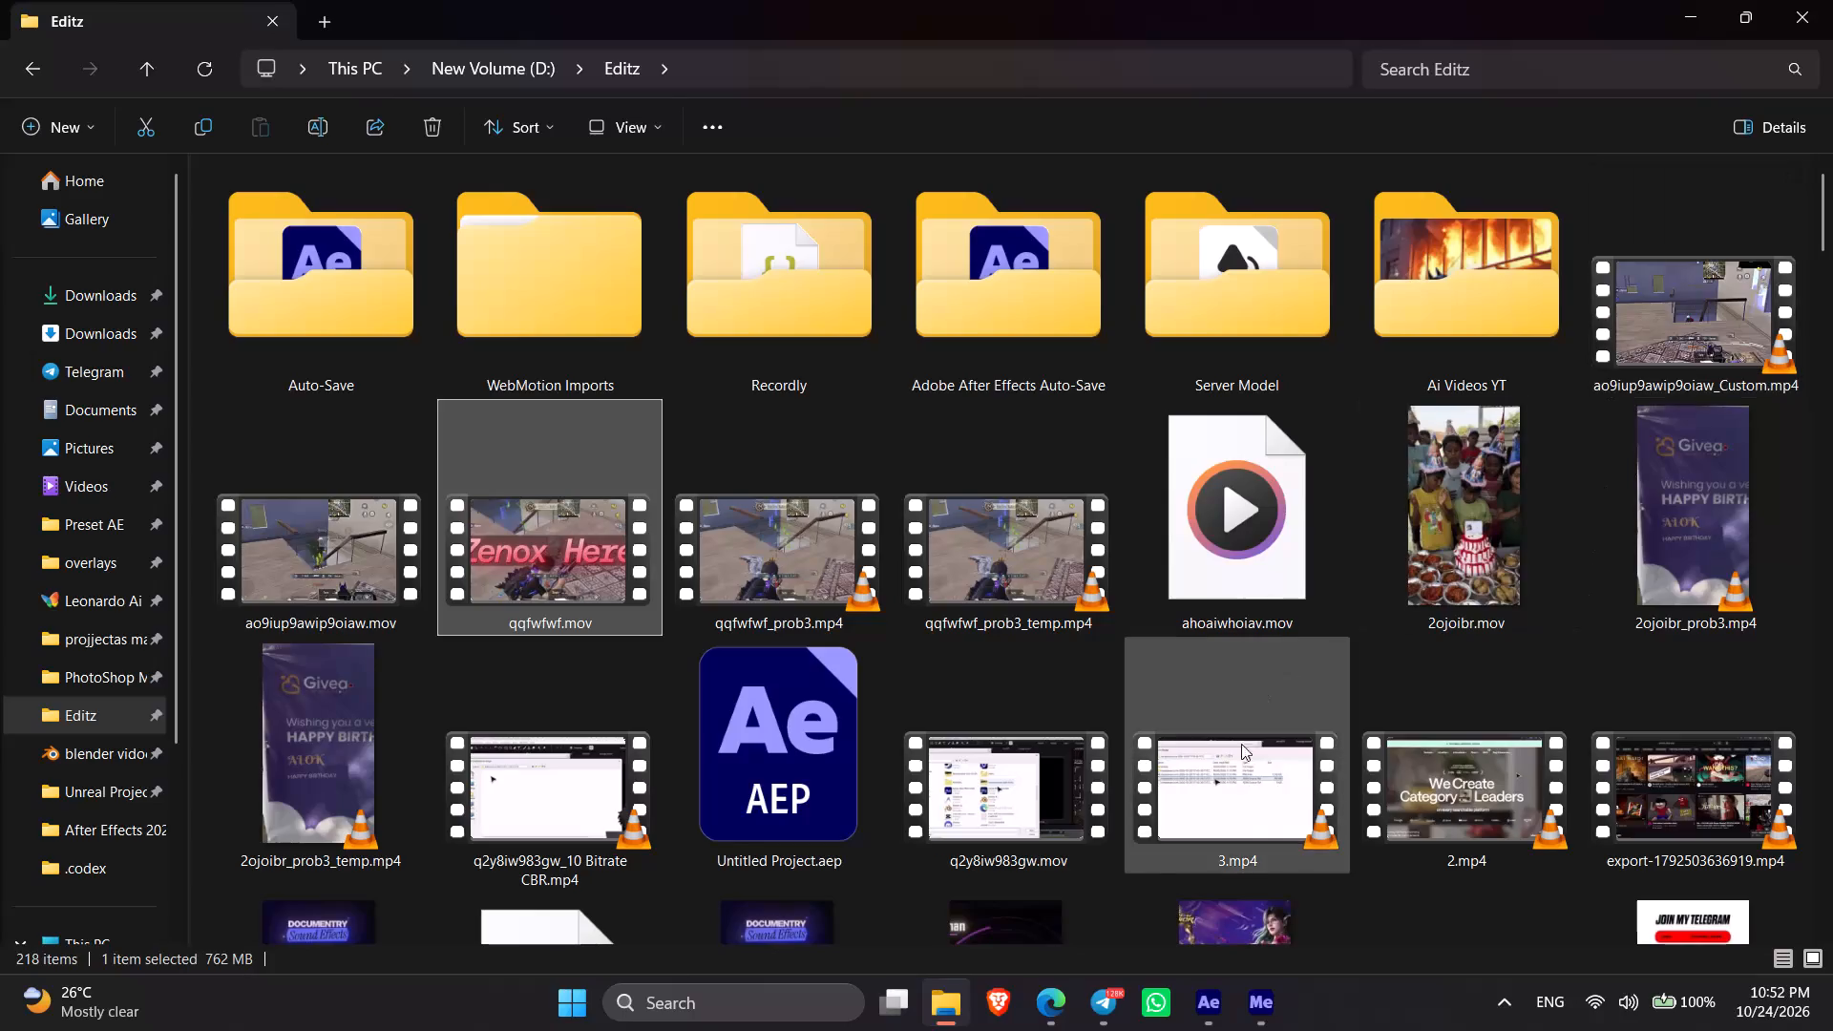
Switch to After Effects, close the welcome screen and create a 1920 x 1080, 60 fps composition lasting 0:00:57:04.
left_click(1215, 997)
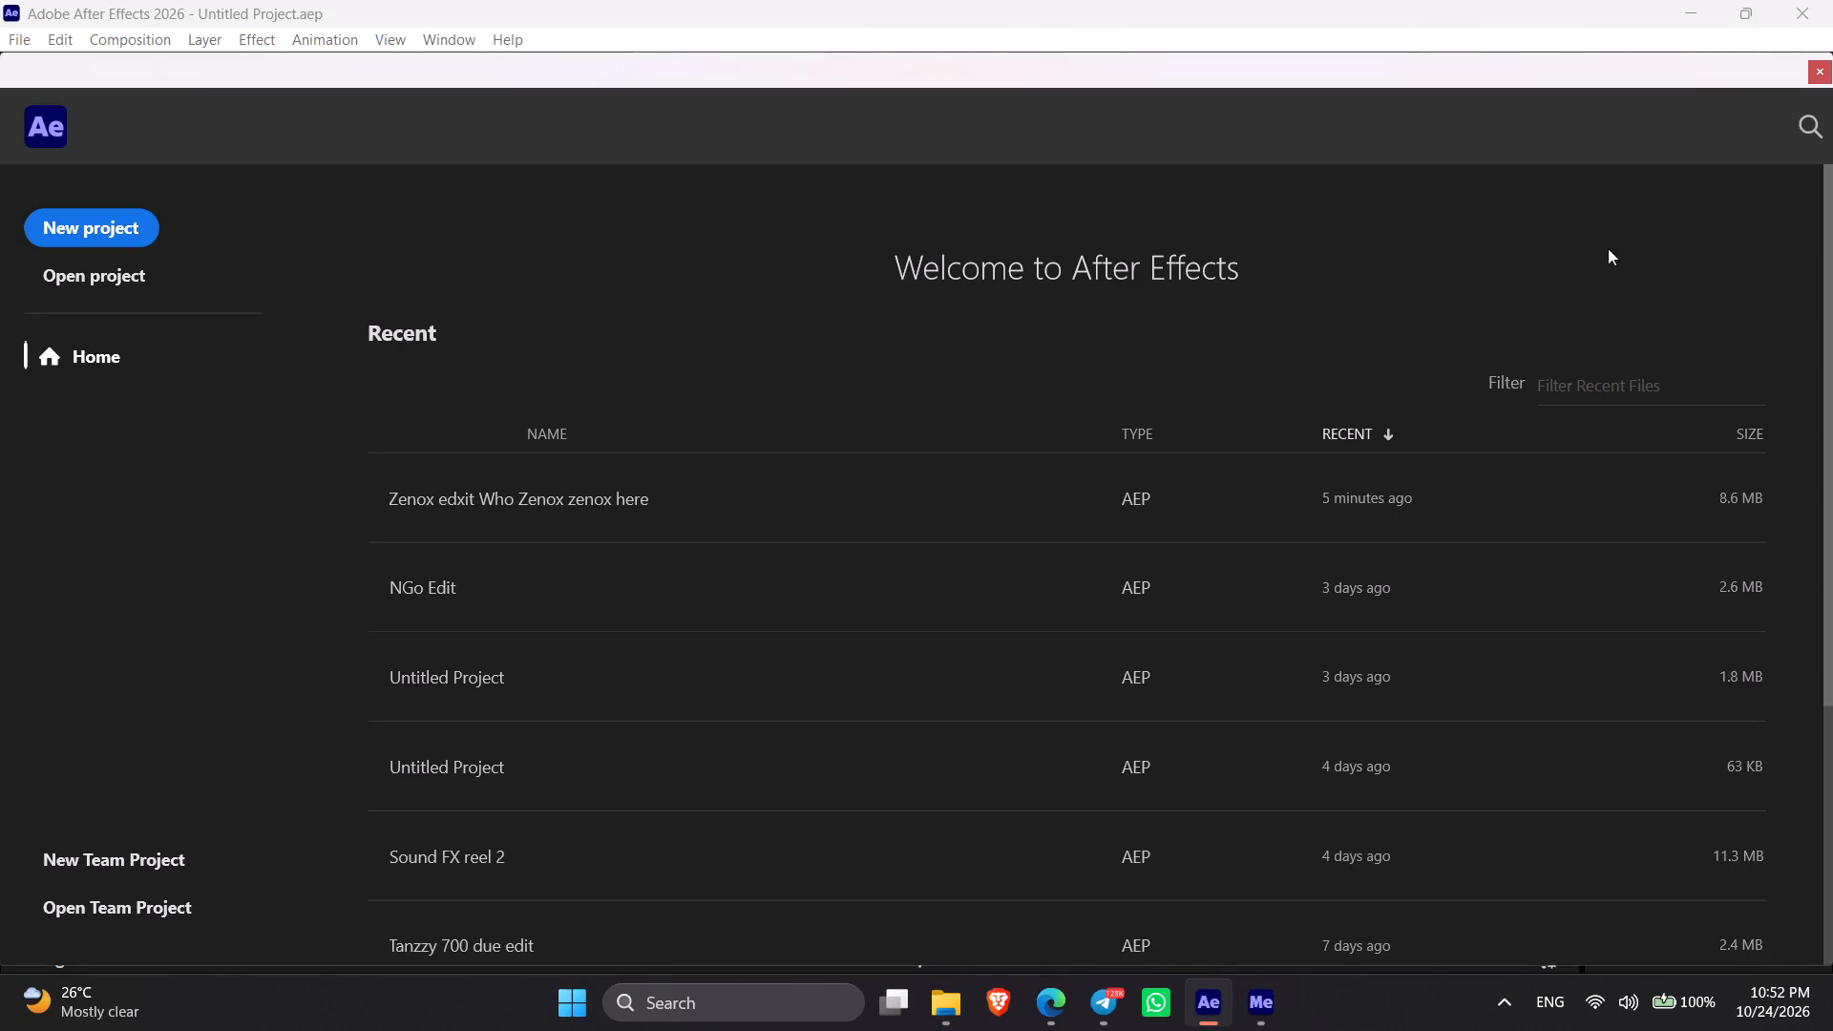
left_click(1825, 70)
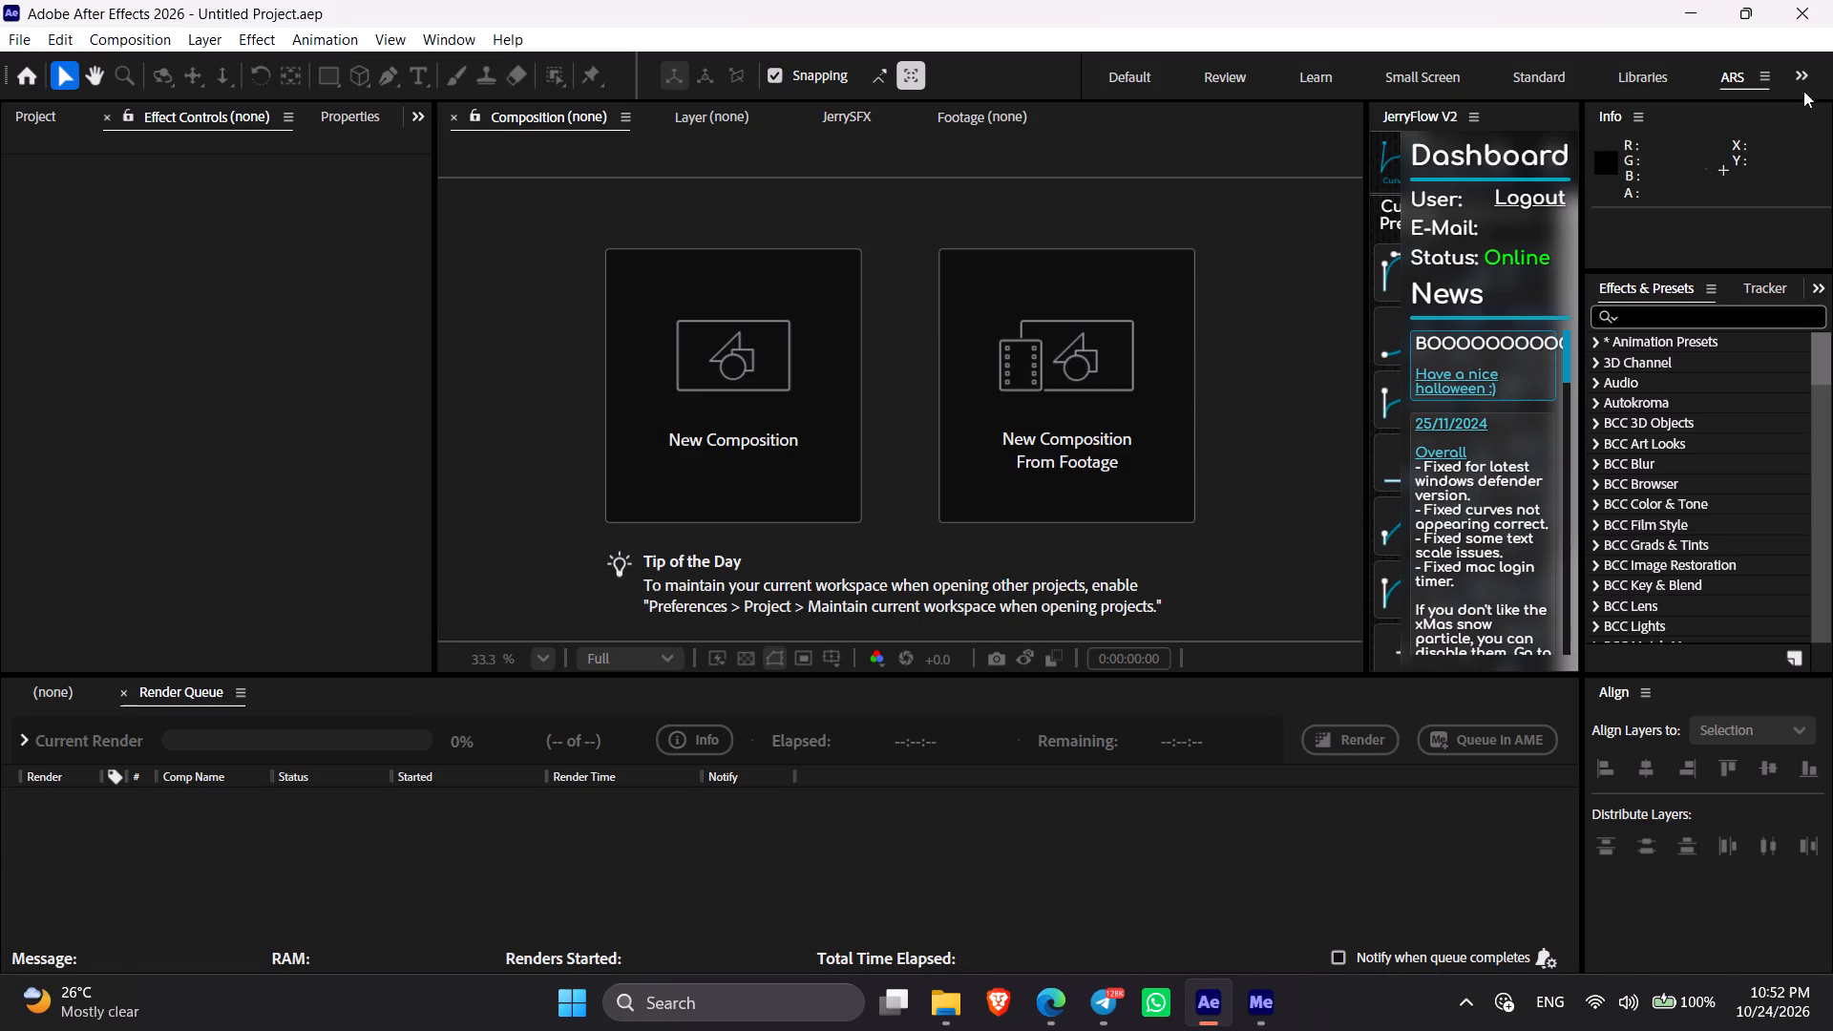
left_click(118, 697)
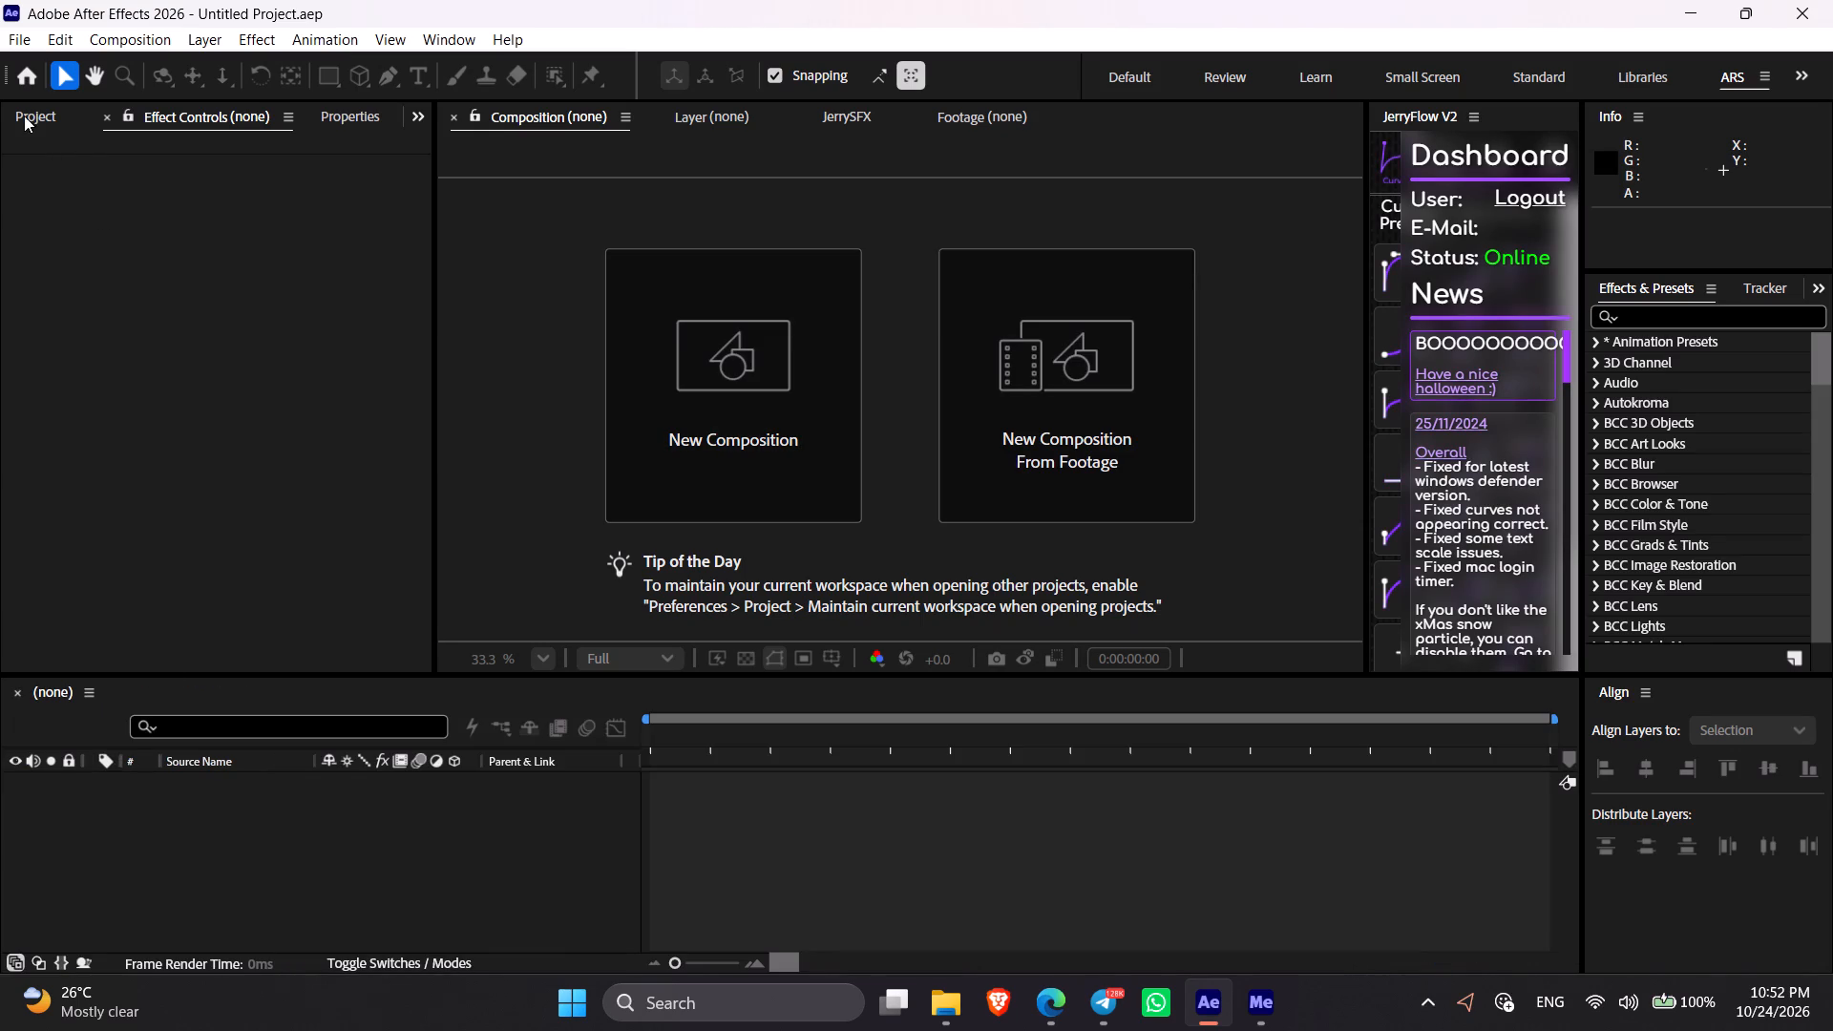
left_click(24, 116)
left_click(703, 457)
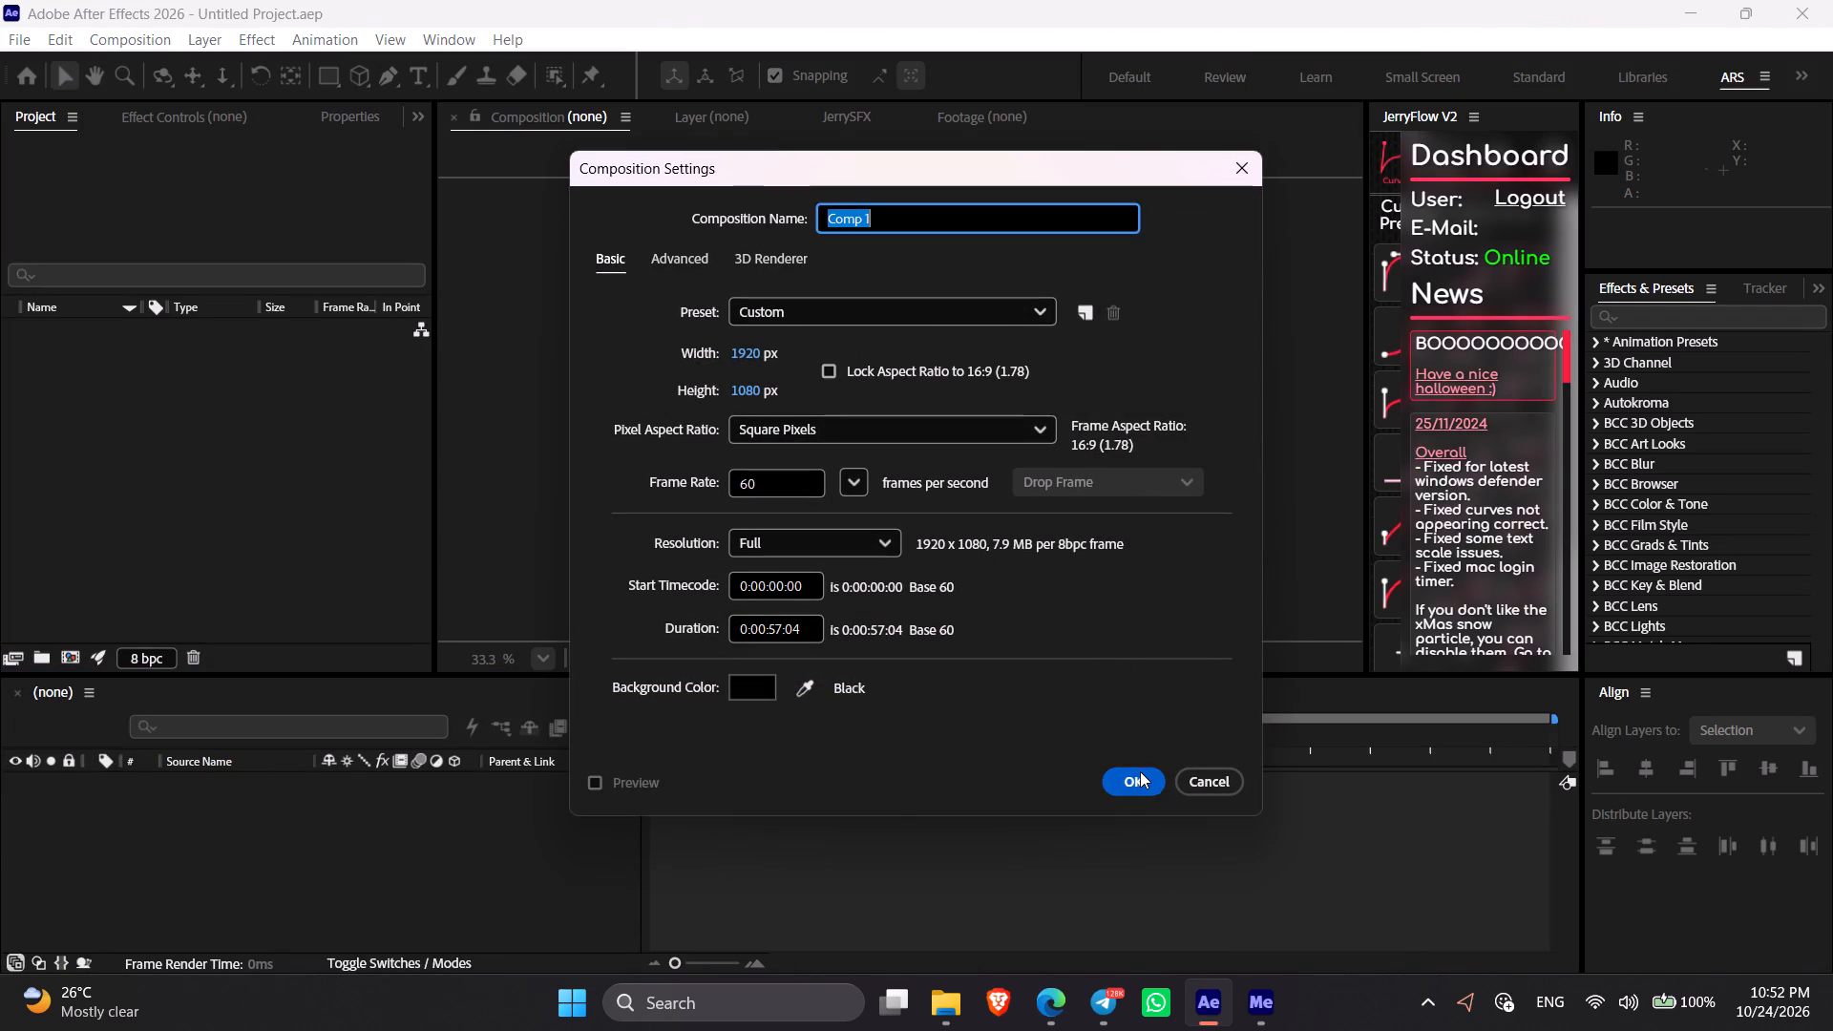
left_click(1138, 778)
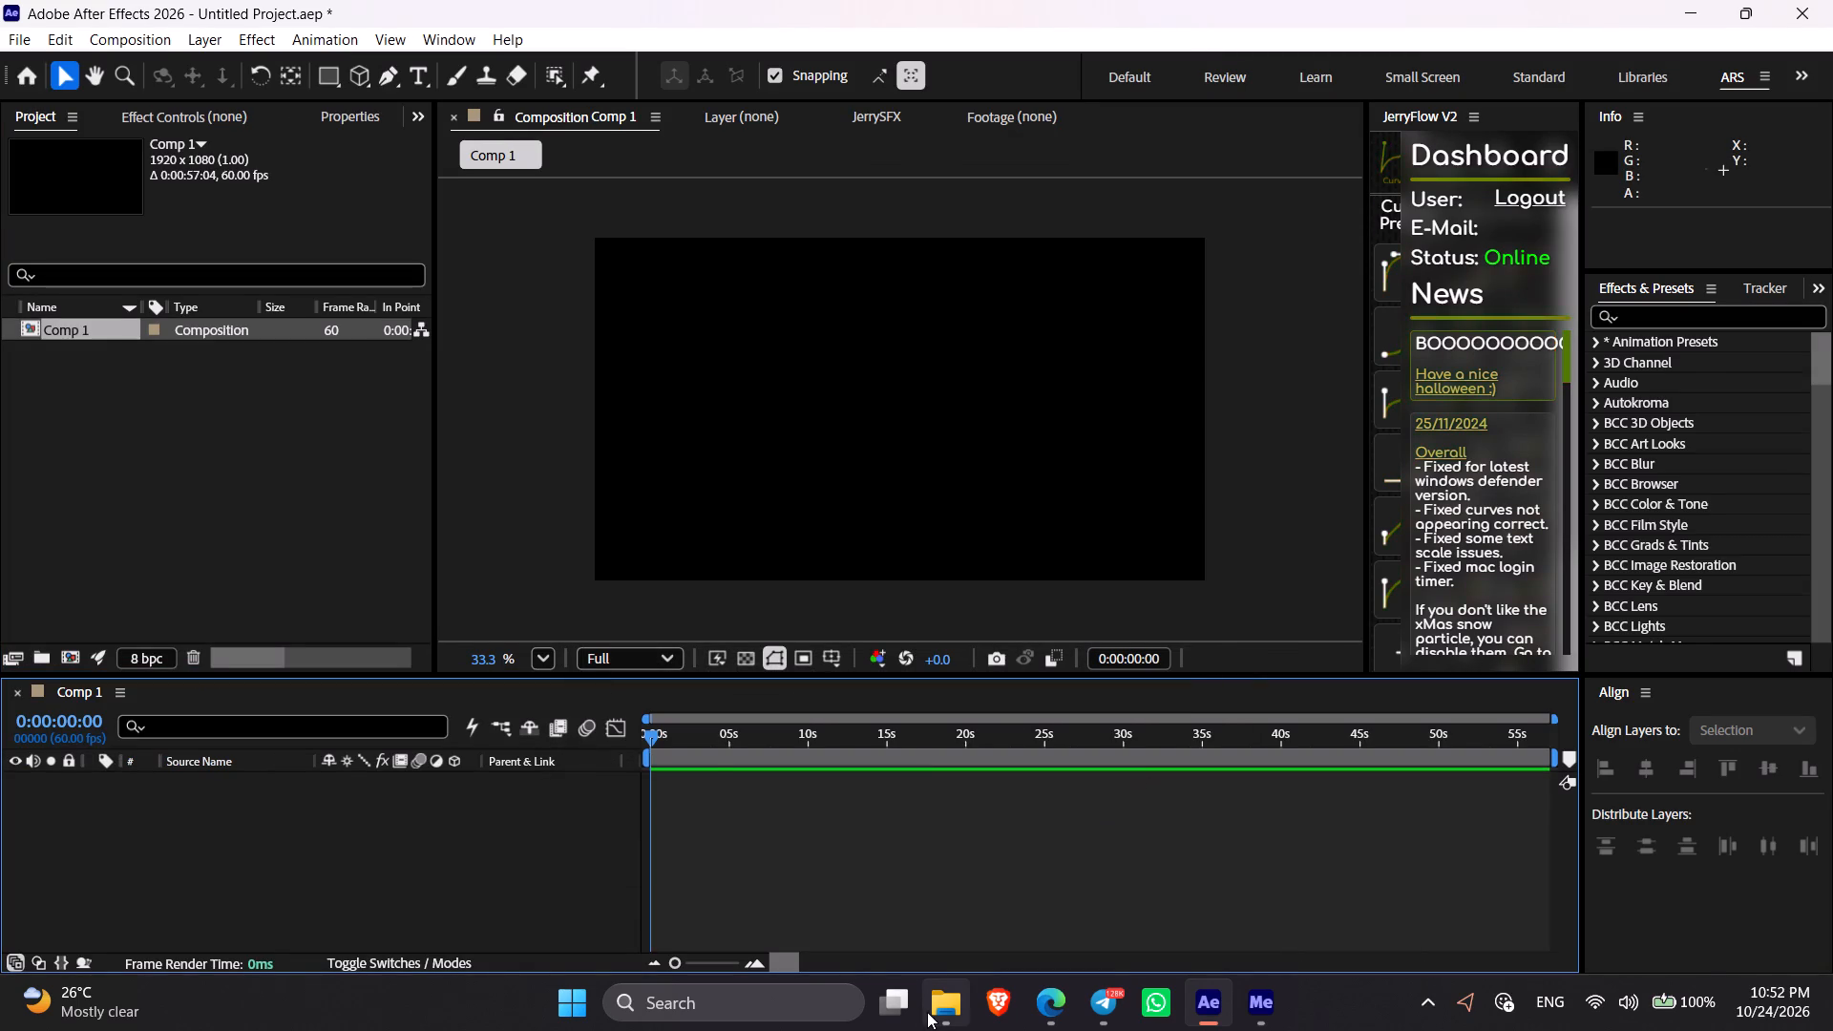
Bring ao9iup9awip9oiaw_Custom.mp4 and qqfwfwf.mov from the Editz folder into the Comp 1 timeline as layers.
left_click(927, 1012)
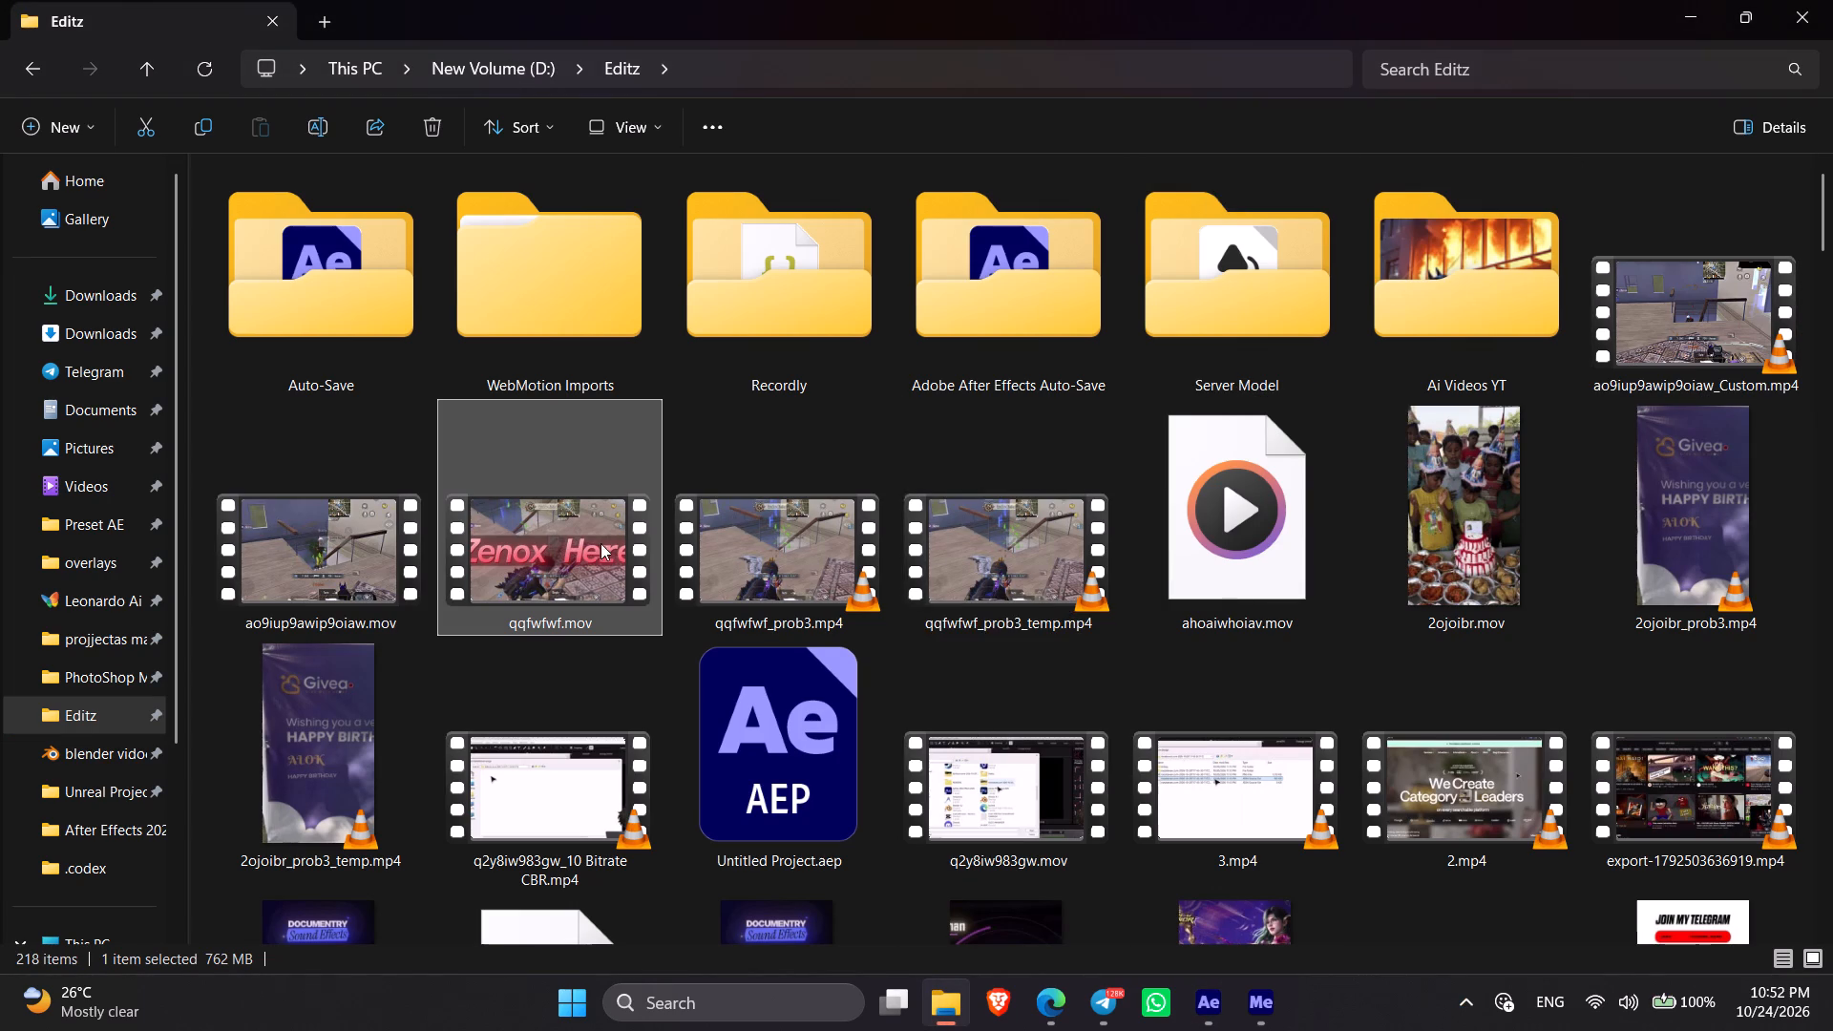
left_click(1779, 260, "ctrl")
left_click_drag(1717, 304, 1224, 1009)
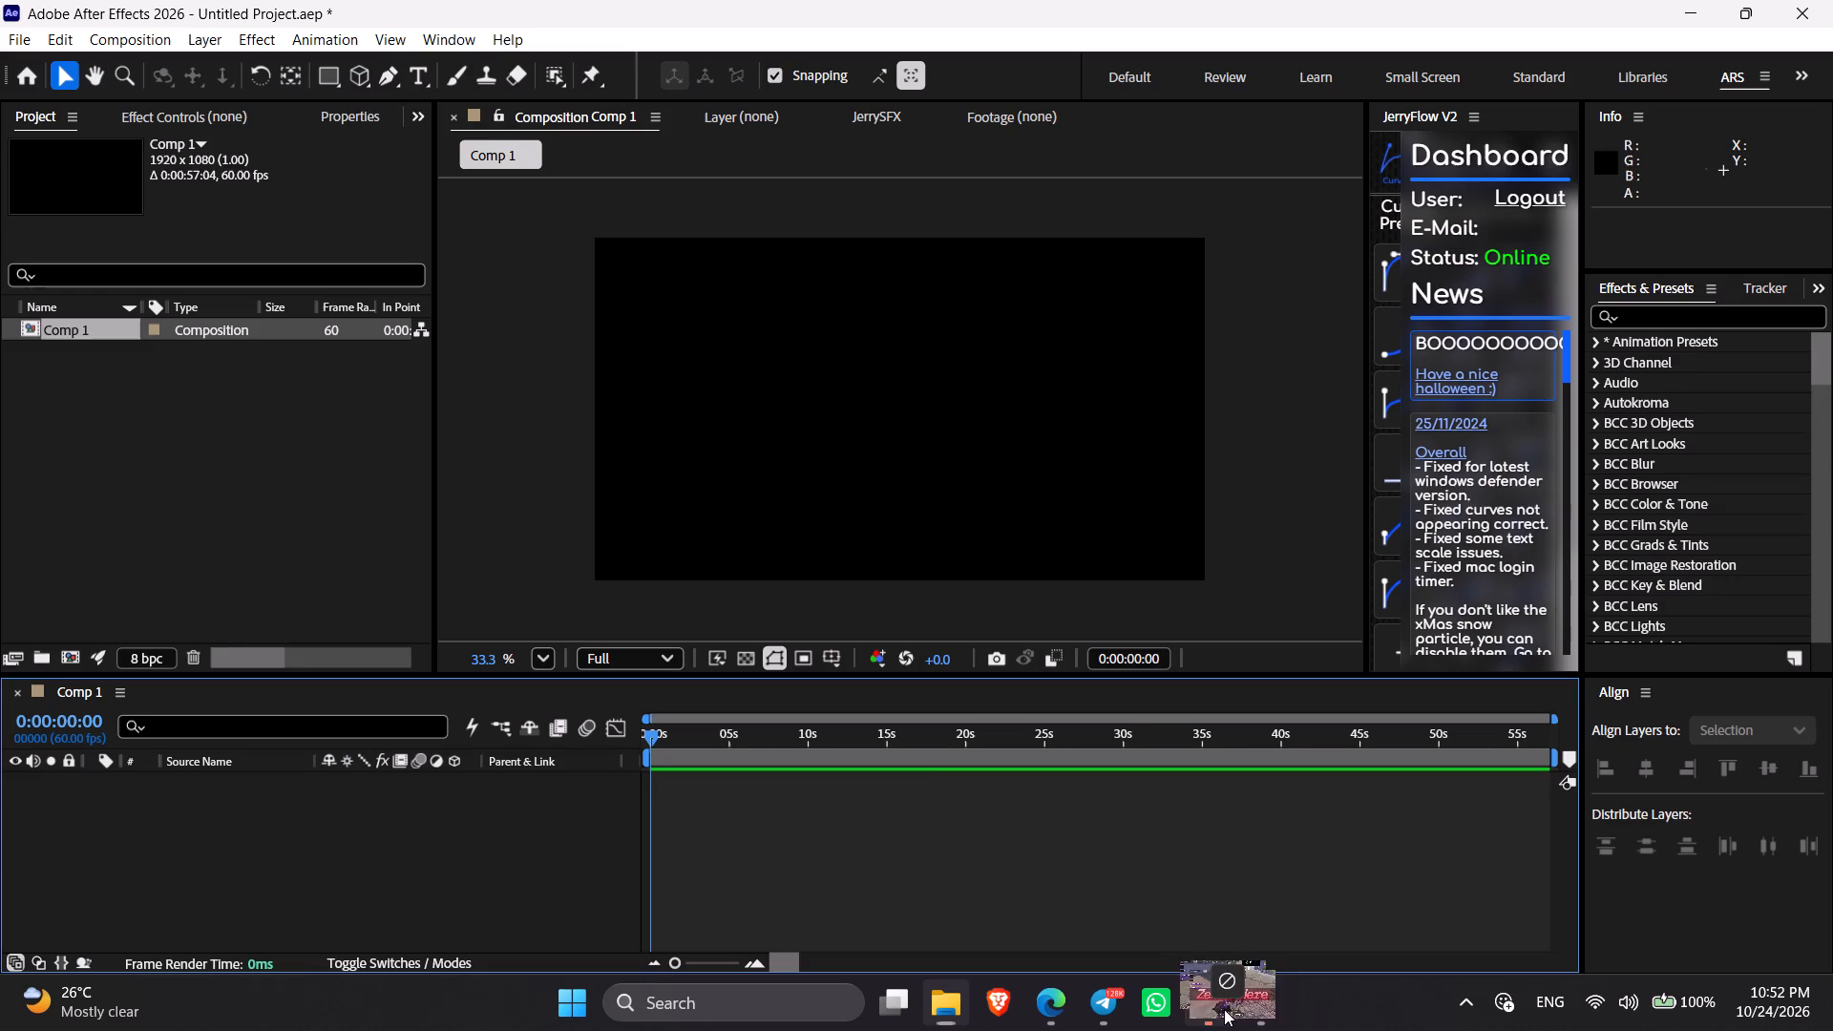
left_click_drag(1224, 1009, 1001, 849)
left_click(856, 903)
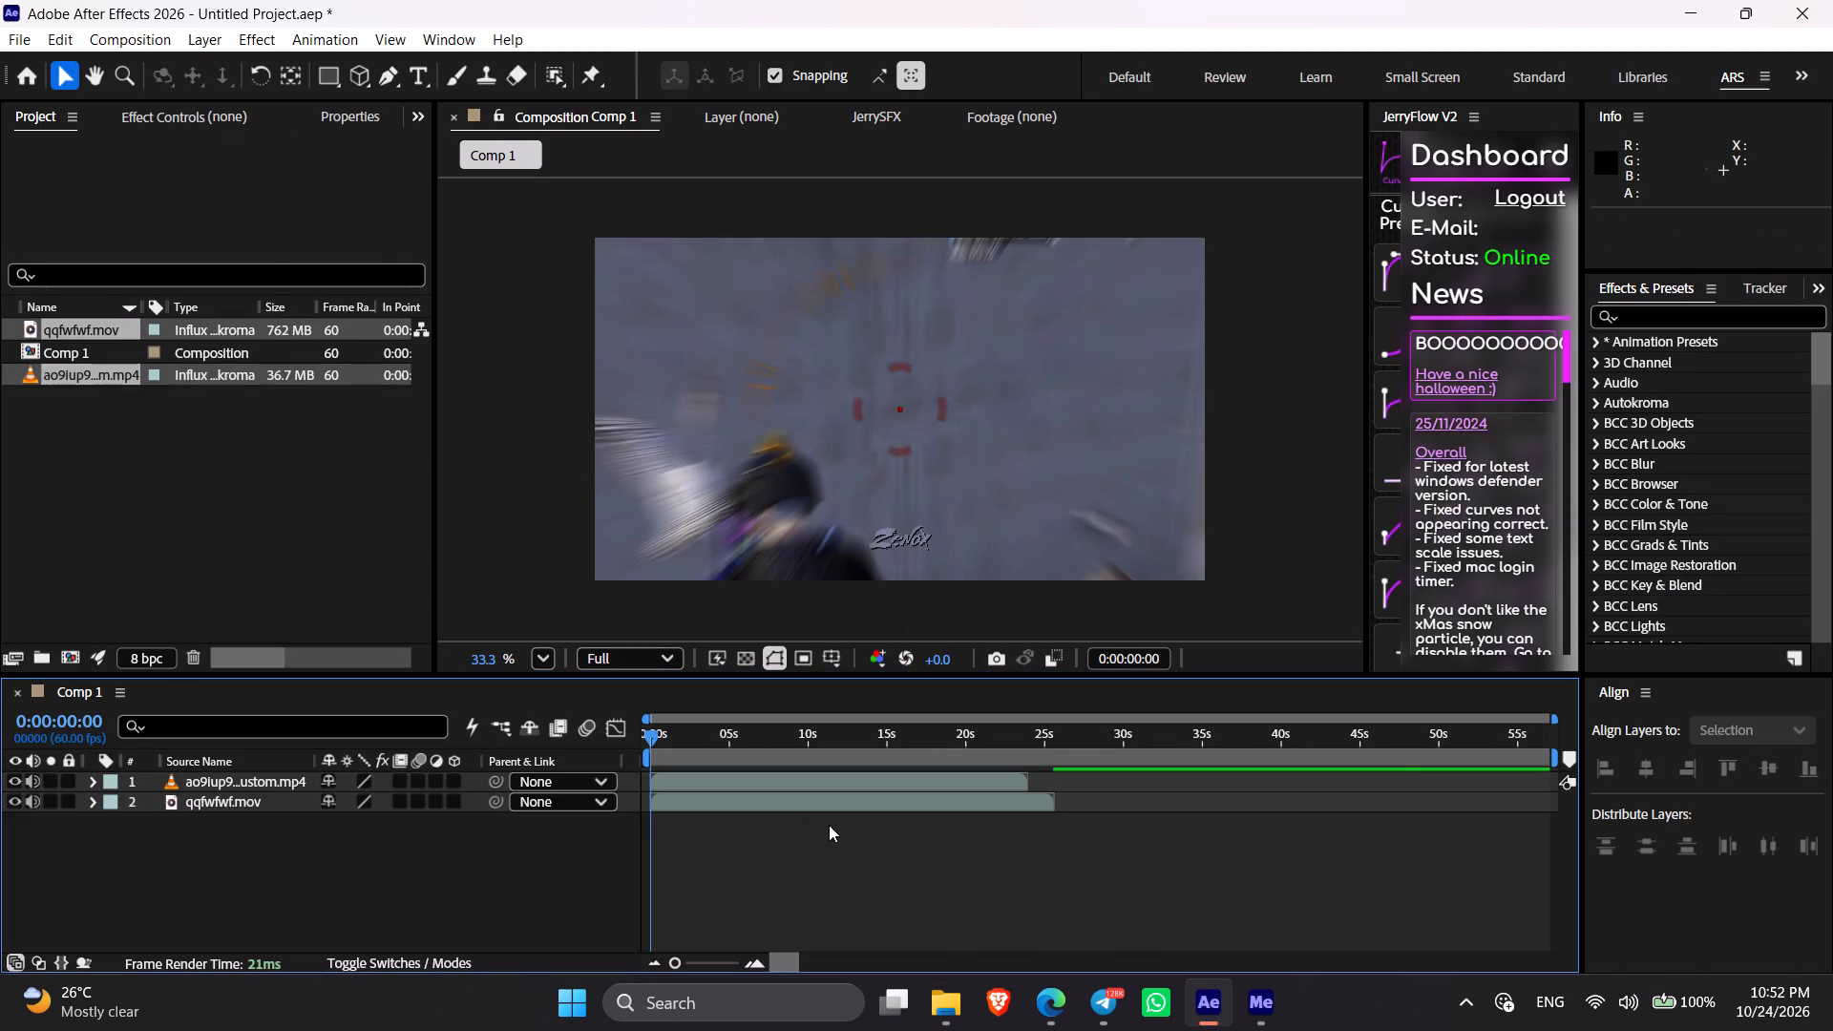
Play the timeline from about 22 seconds to check how the two clips end, including the mp4 layer's out point.
left_click(769, 779)
left_click(750, 813)
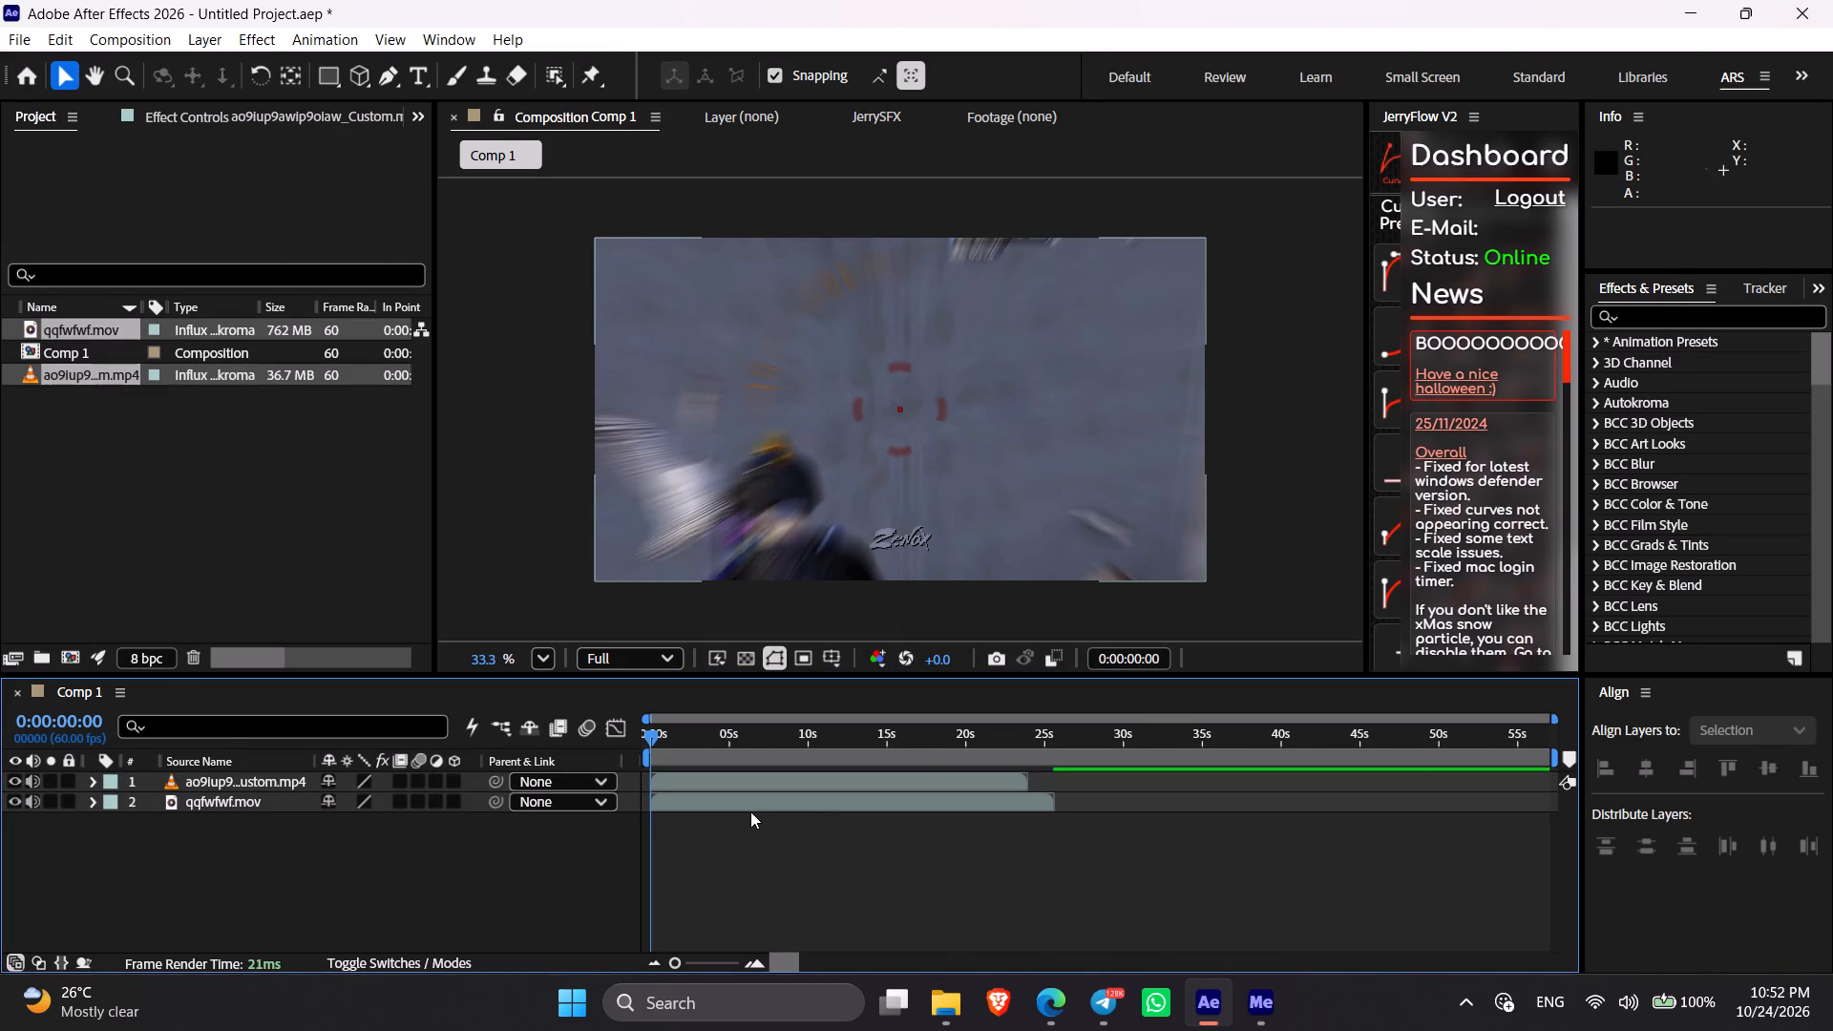
left_click(748, 800)
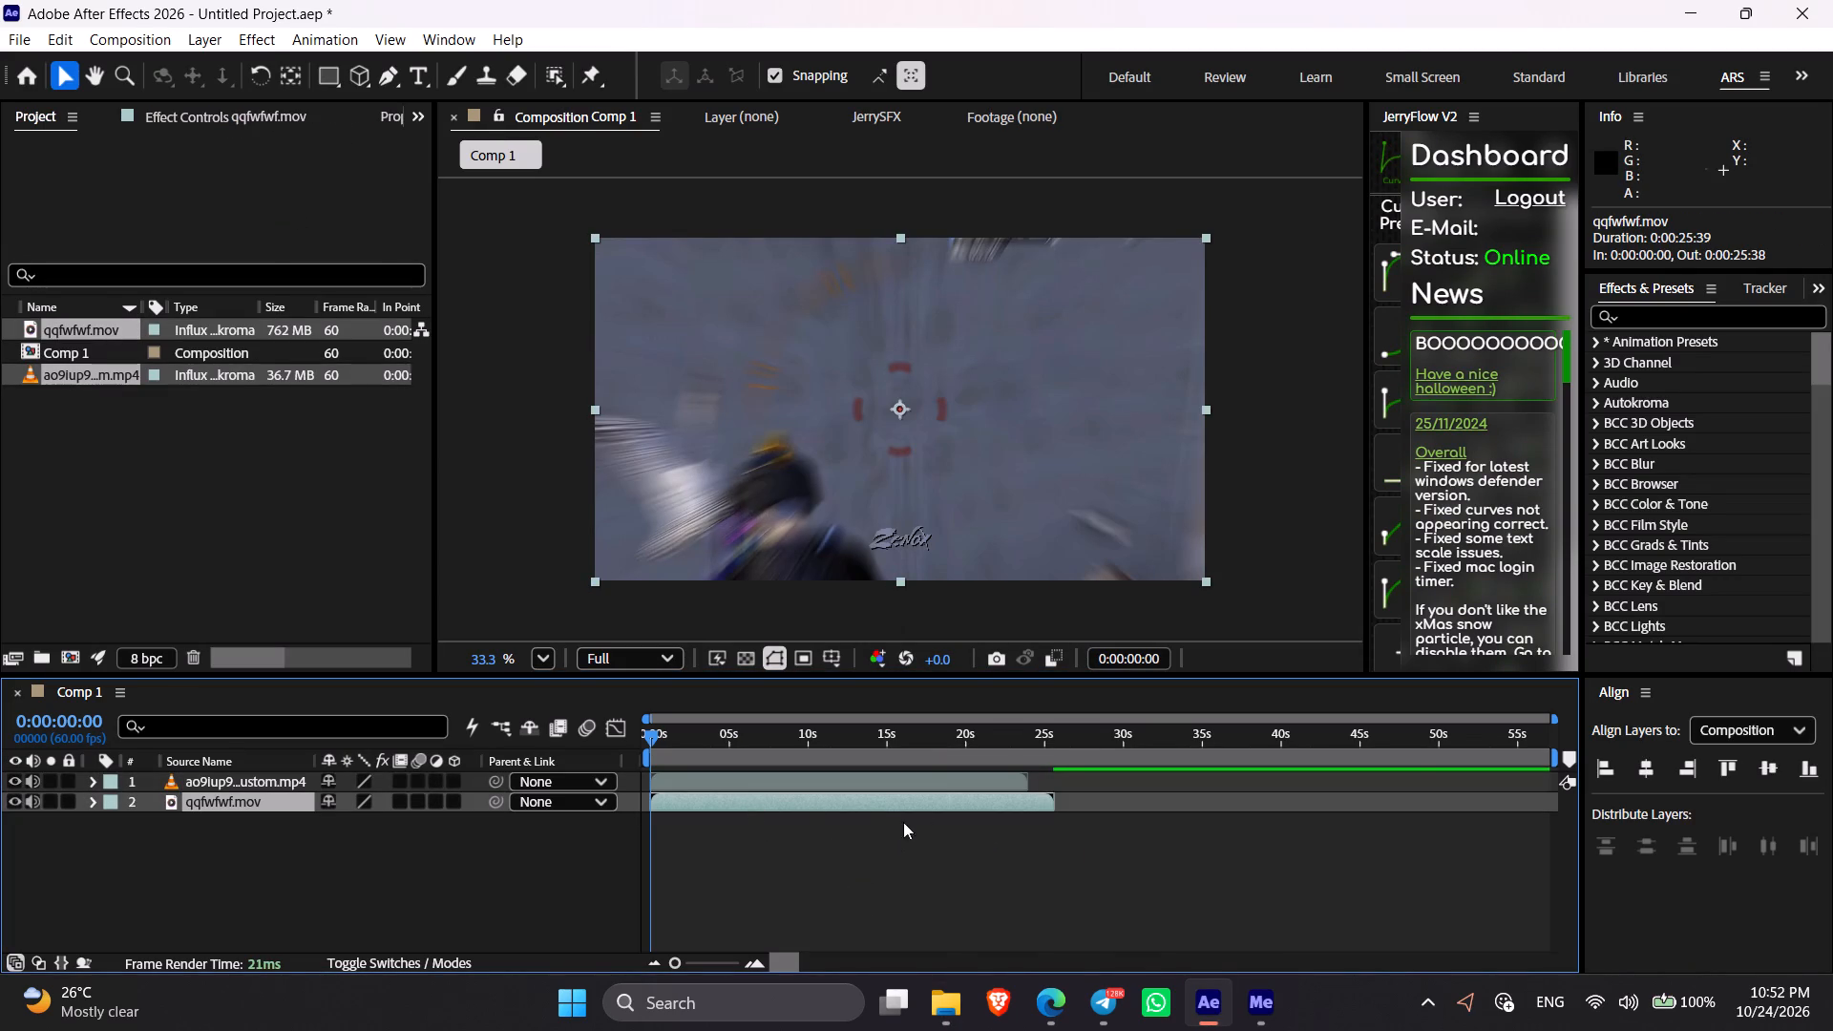
left_click(1000, 779)
left_click(1005, 734)
key("space")
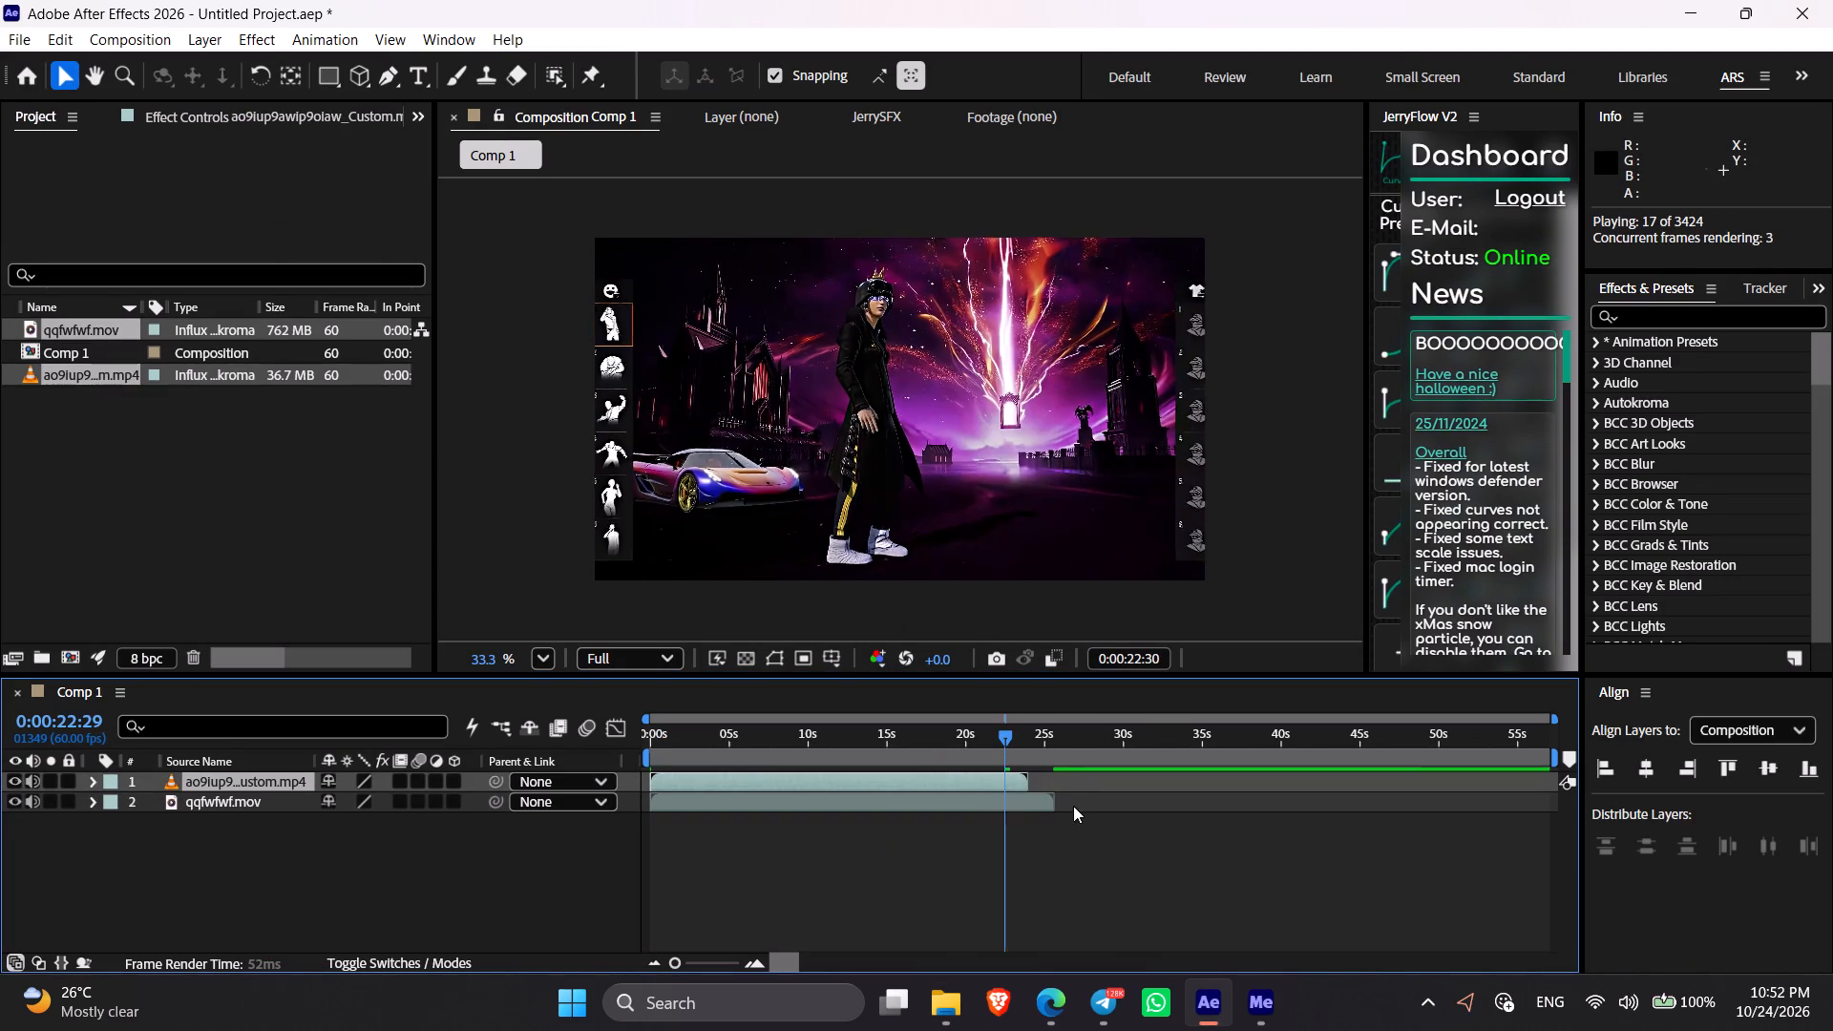
key("space")
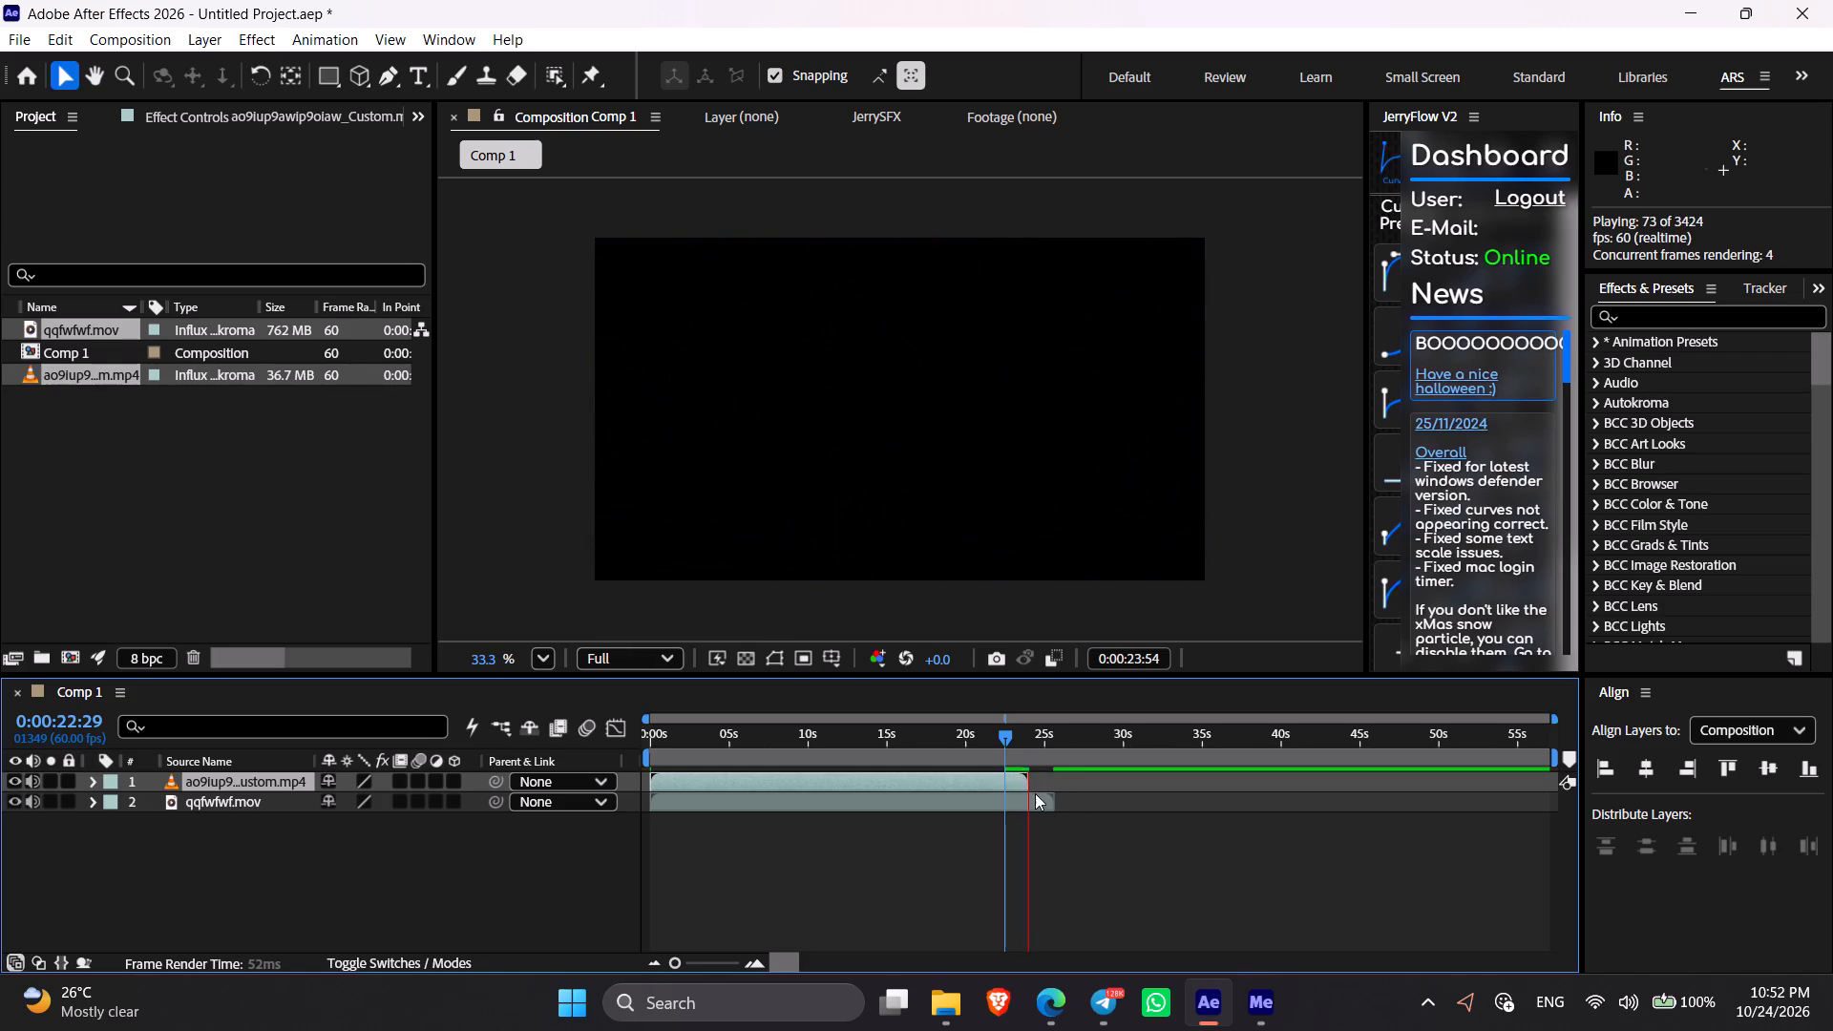
left_click(1011, 744)
key("space")
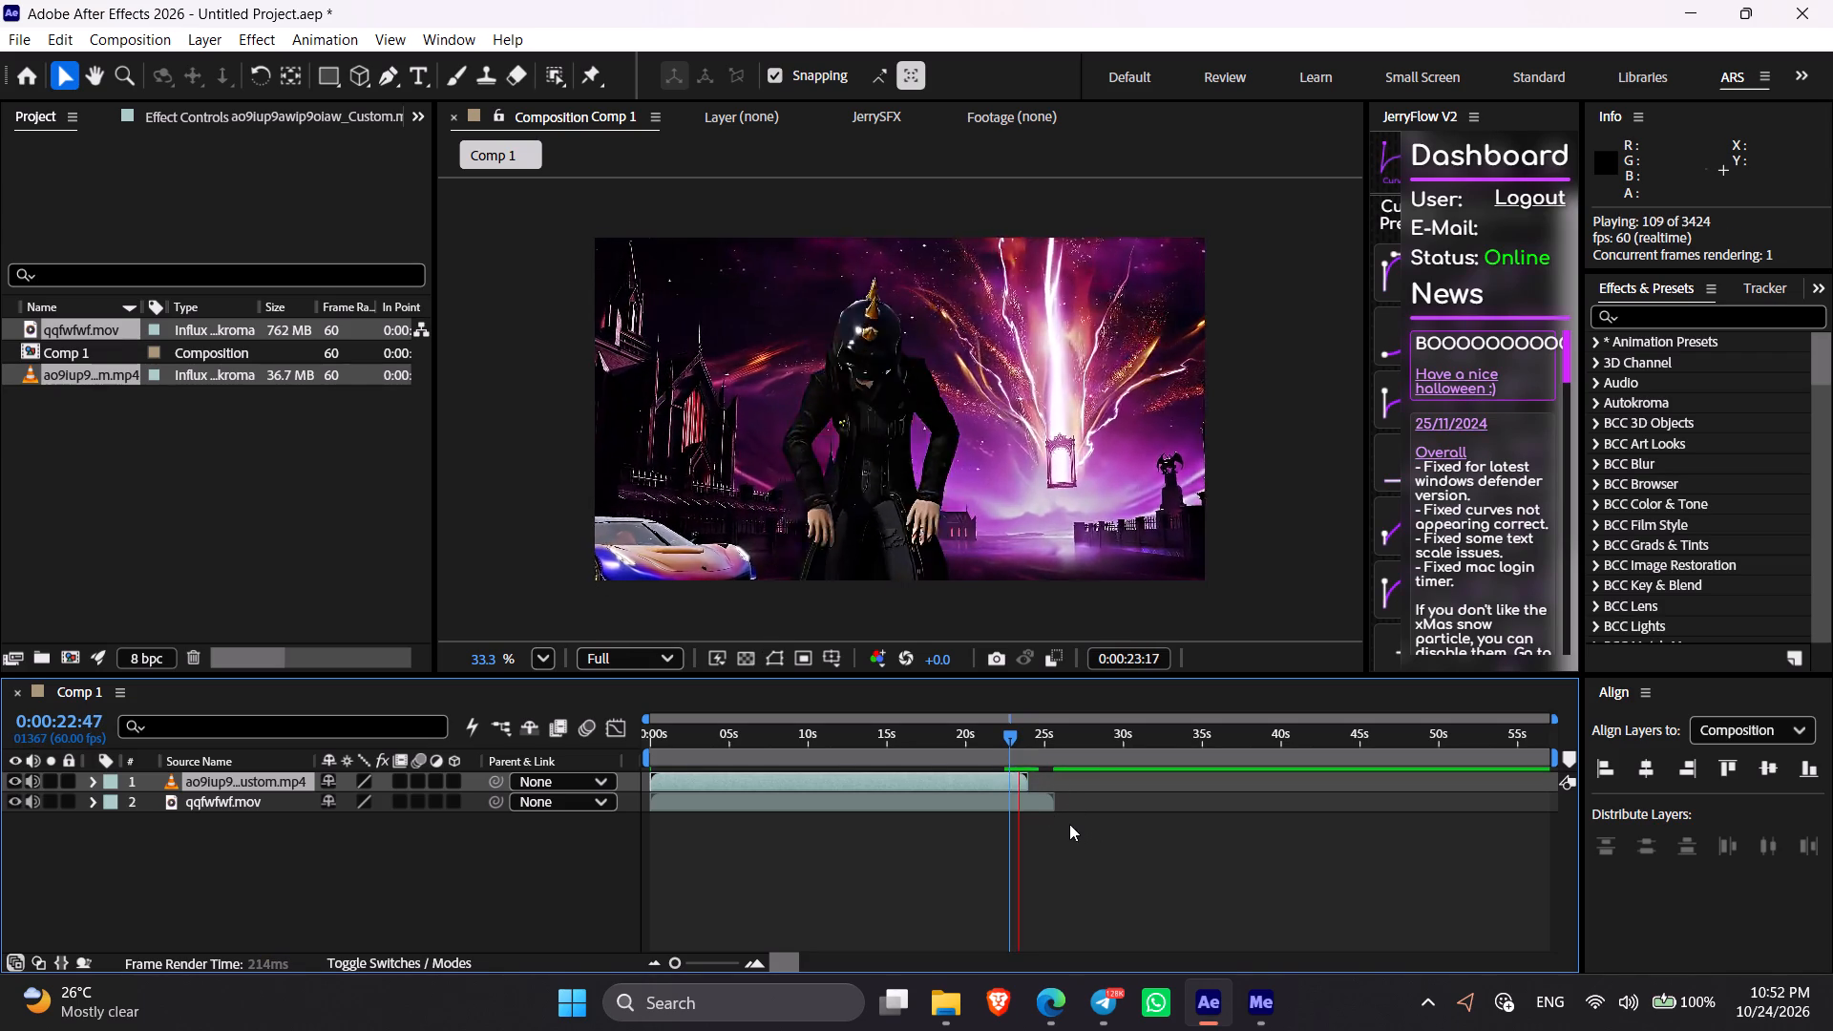
key("space")
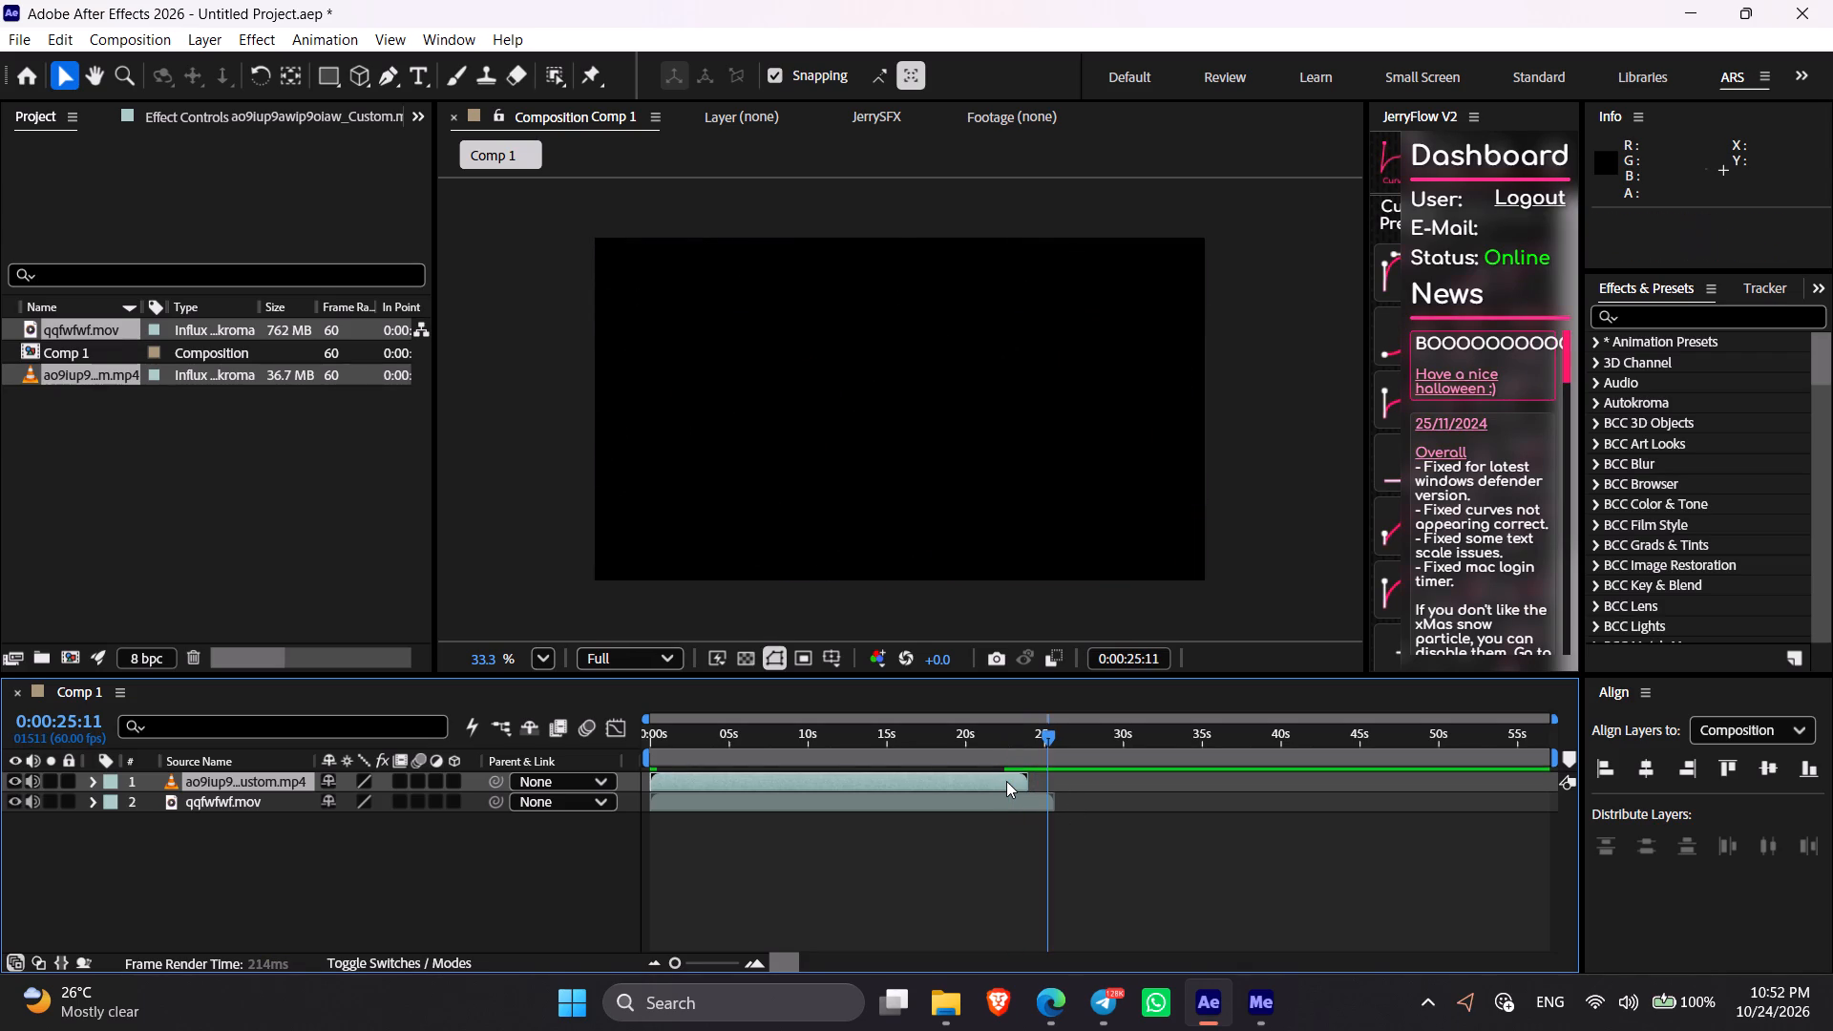
left_click(1006, 781)
key("o")
left_click(1077, 862)
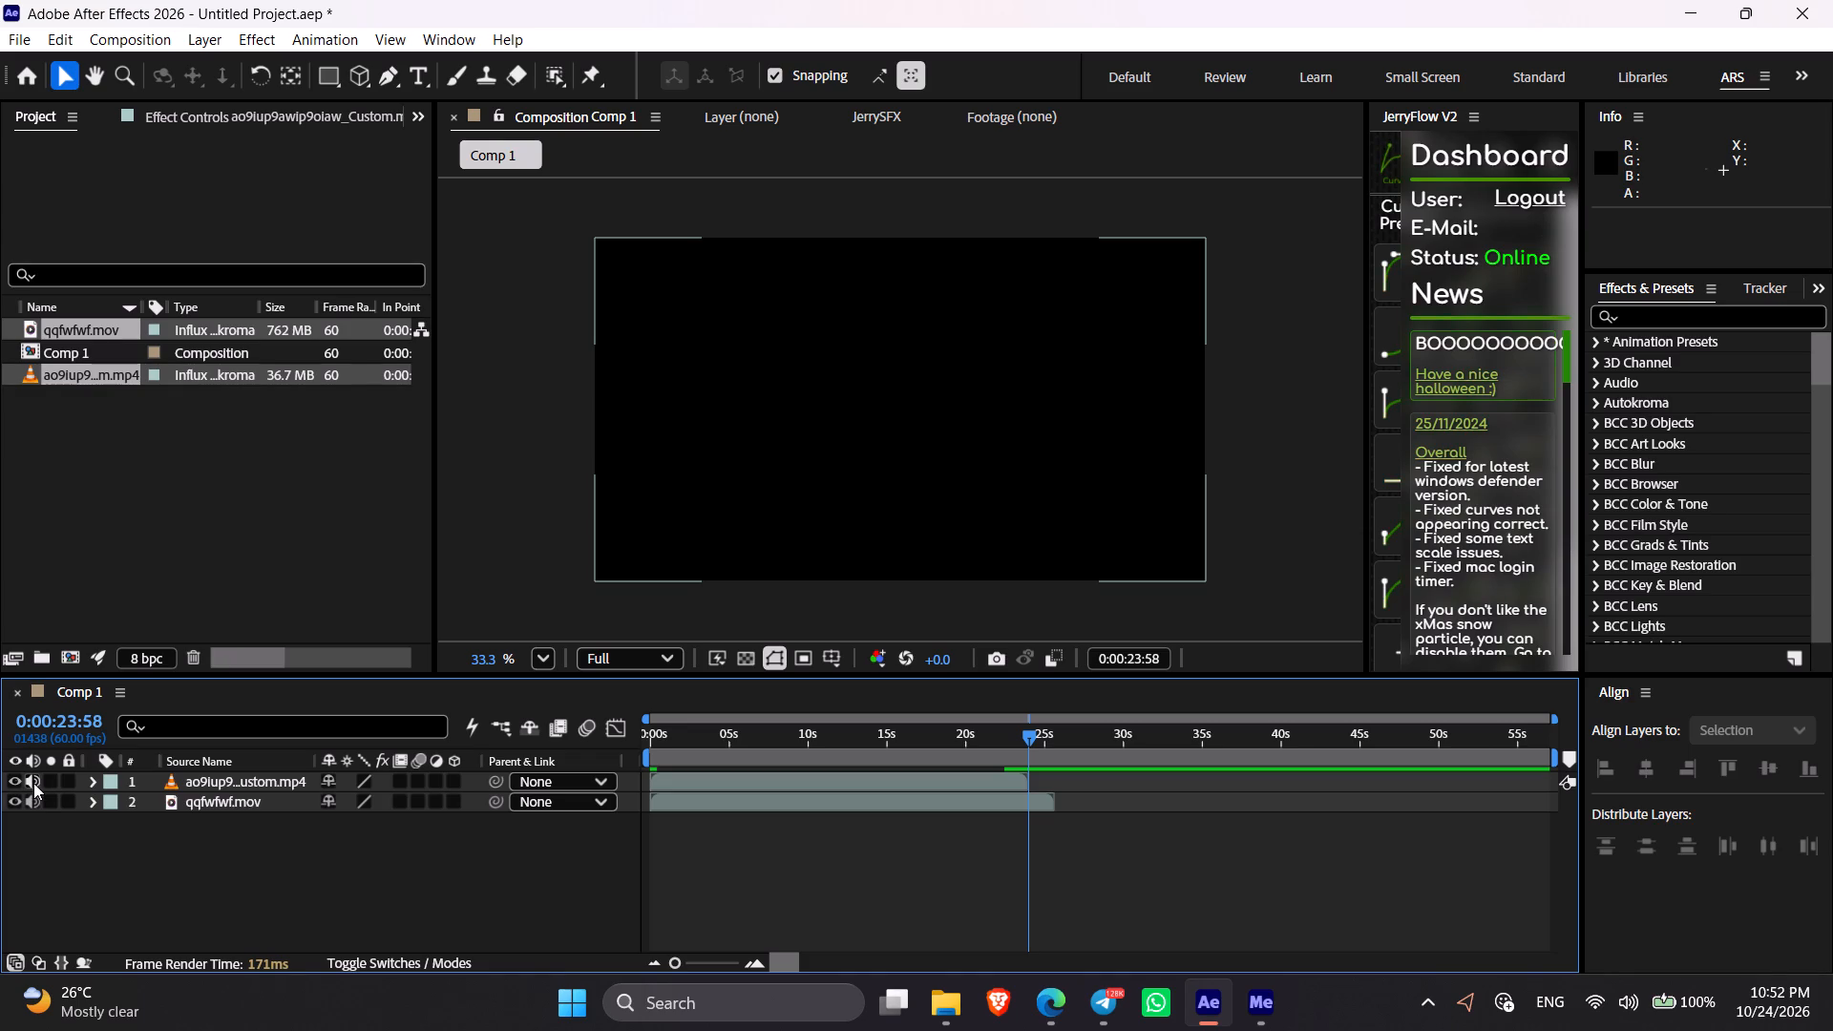
Mute the audio of the ao9iup9awip9oiaw_Custom.mp4 layer and hide the video of the qqfwfwf.mov layer.
left_click(33, 783)
left_click(13, 803)
Play Comp 1 from the beginning to check the mp4 picture against the qqfwfwf.mov audio.
left_click_drag(683, 749, 637, 749)
key("space")
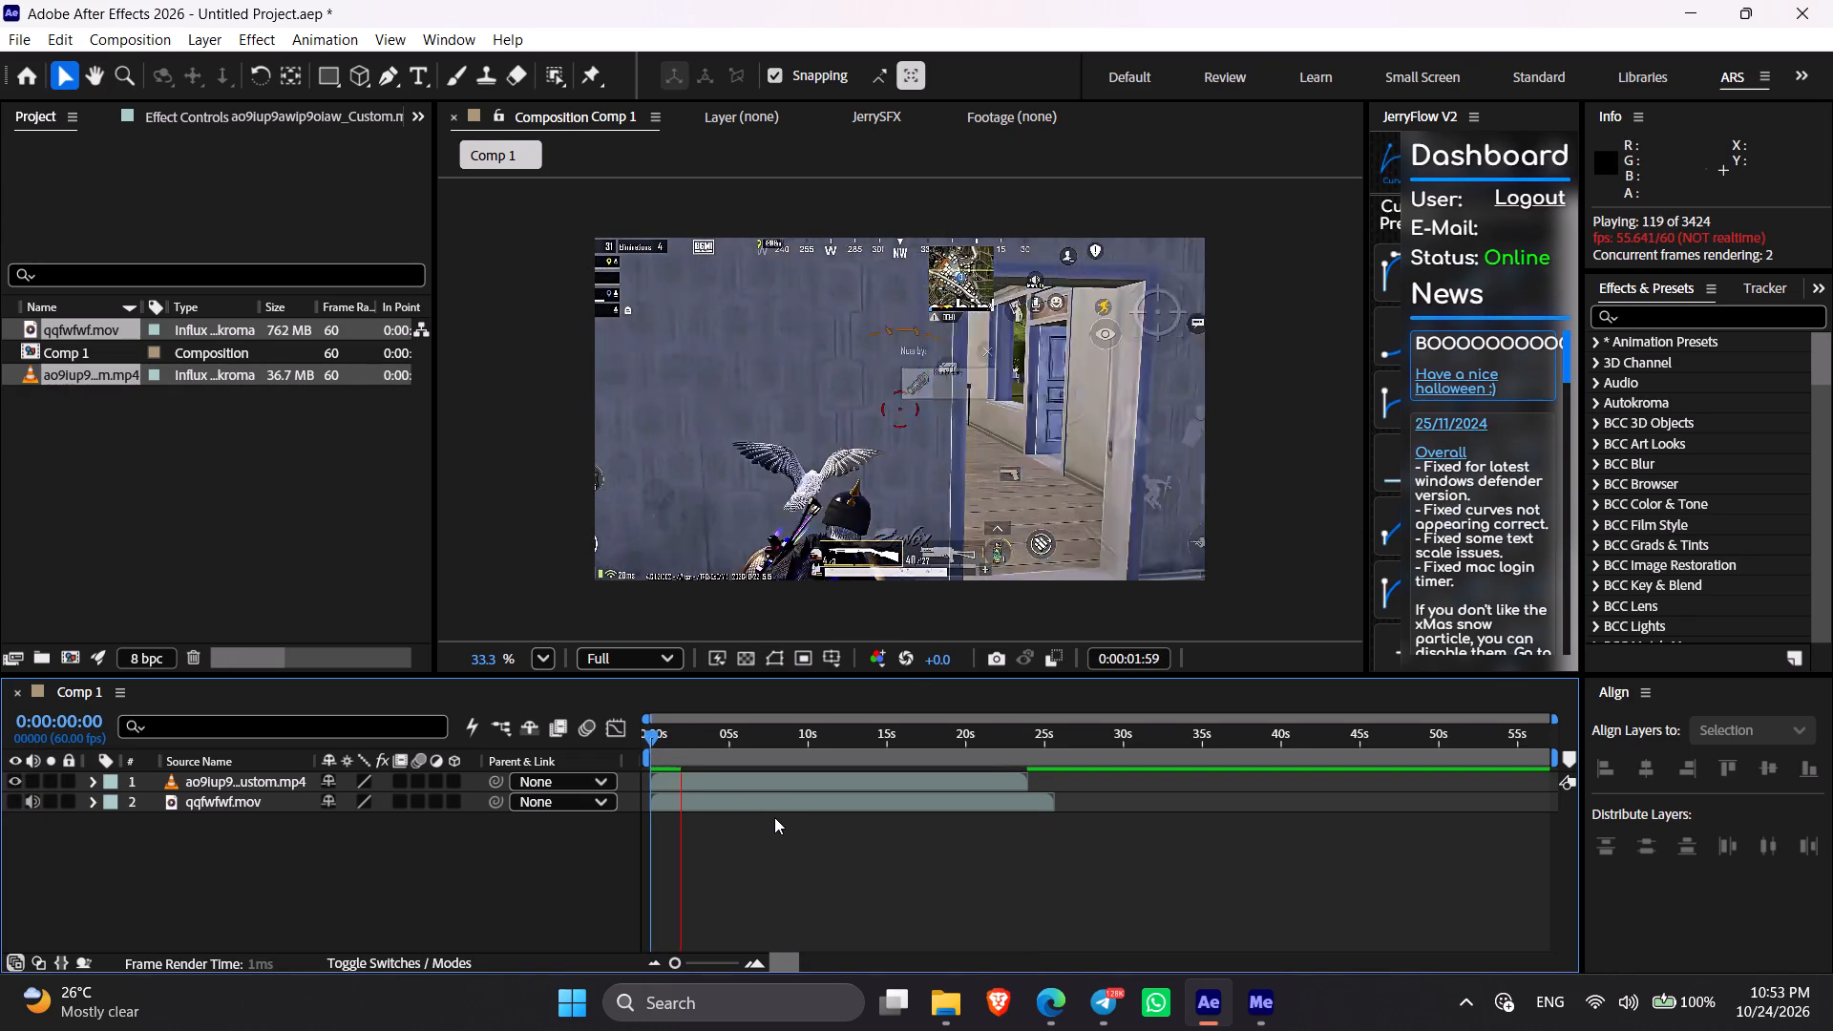
key("space")
left_click_drag(637, 748, 602, 744)
key("space")
key("space")
left_click_drag(673, 745, 648, 745)
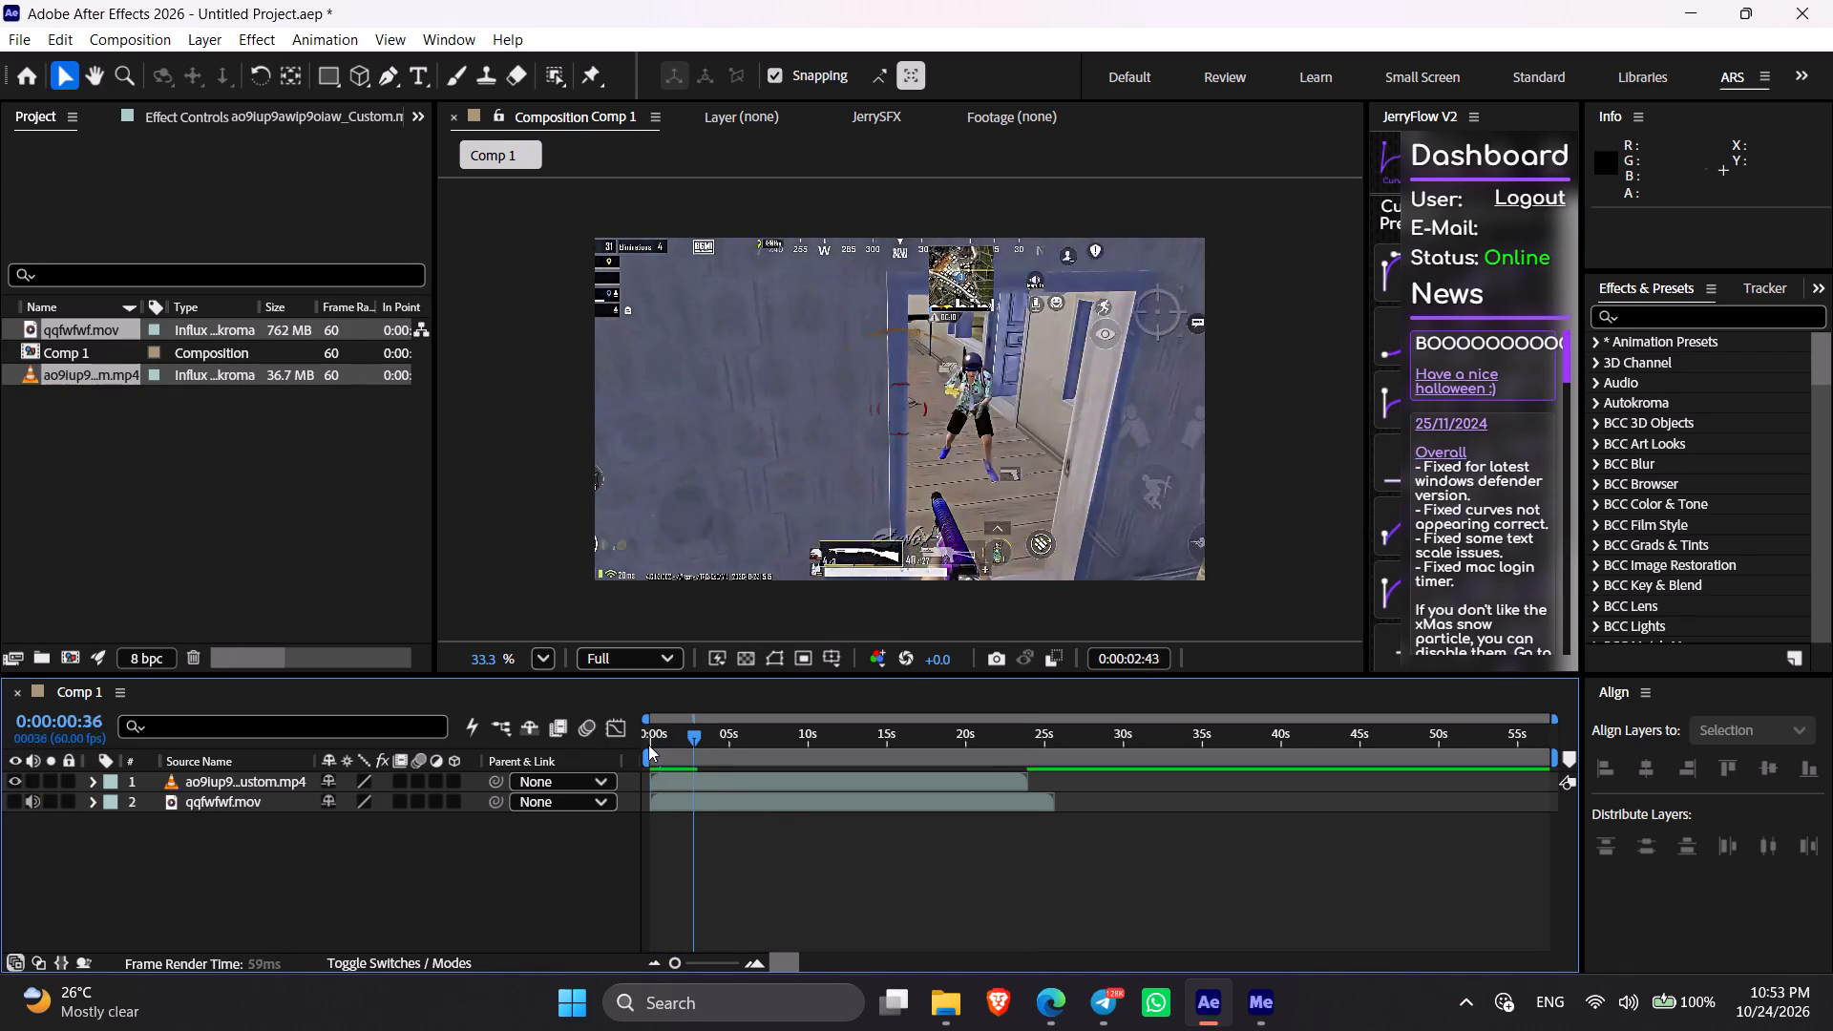
left_click_drag(648, 745, 636, 743)
key("space")
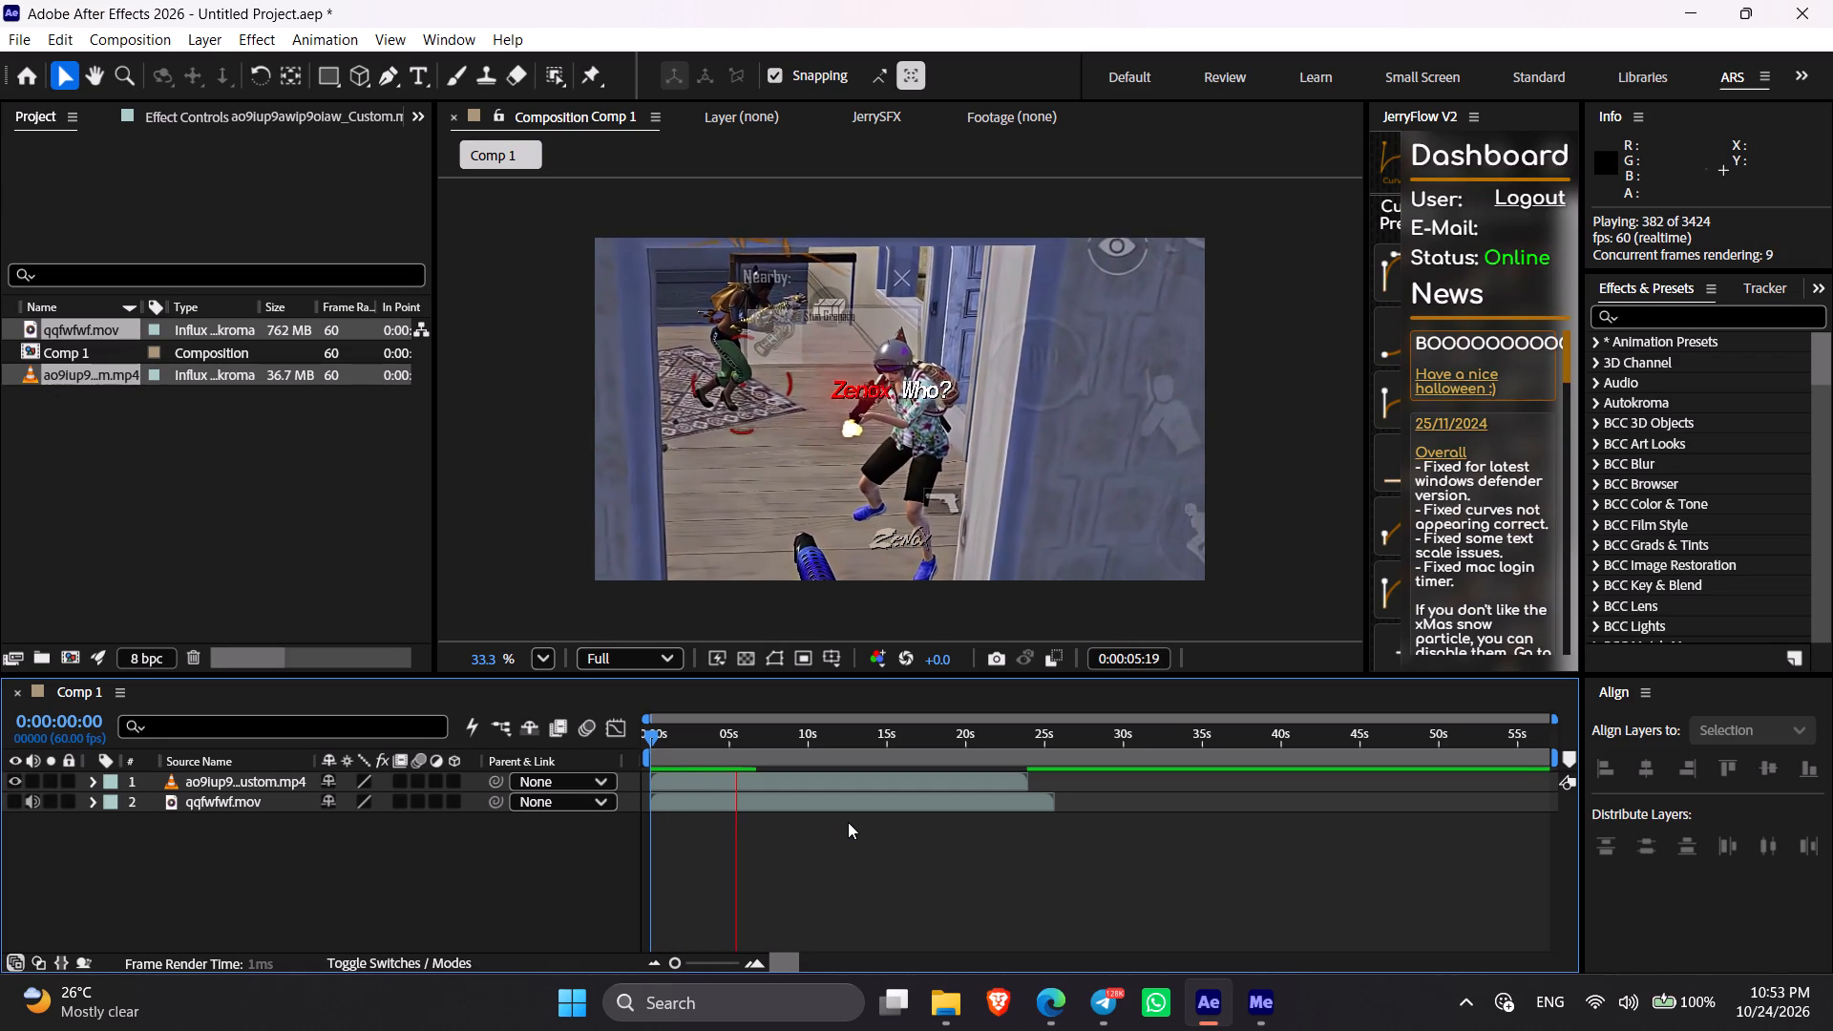
key("space")
left_click(767, 861)
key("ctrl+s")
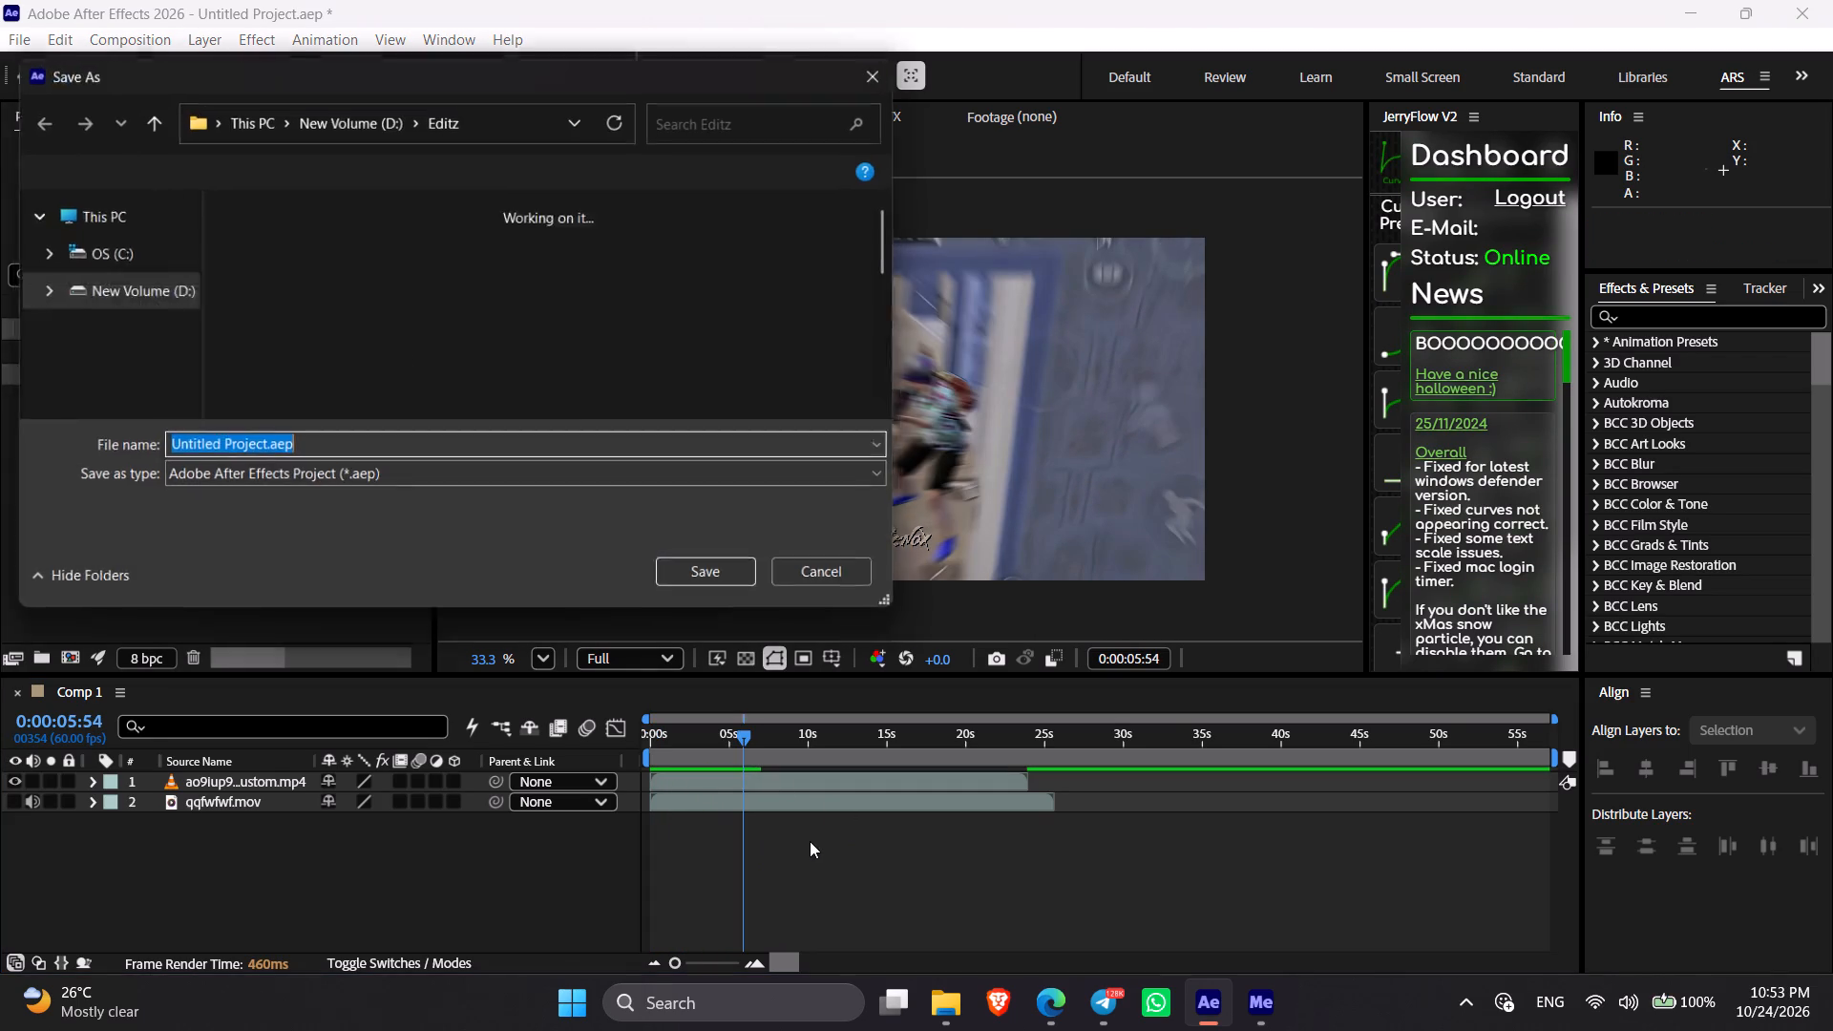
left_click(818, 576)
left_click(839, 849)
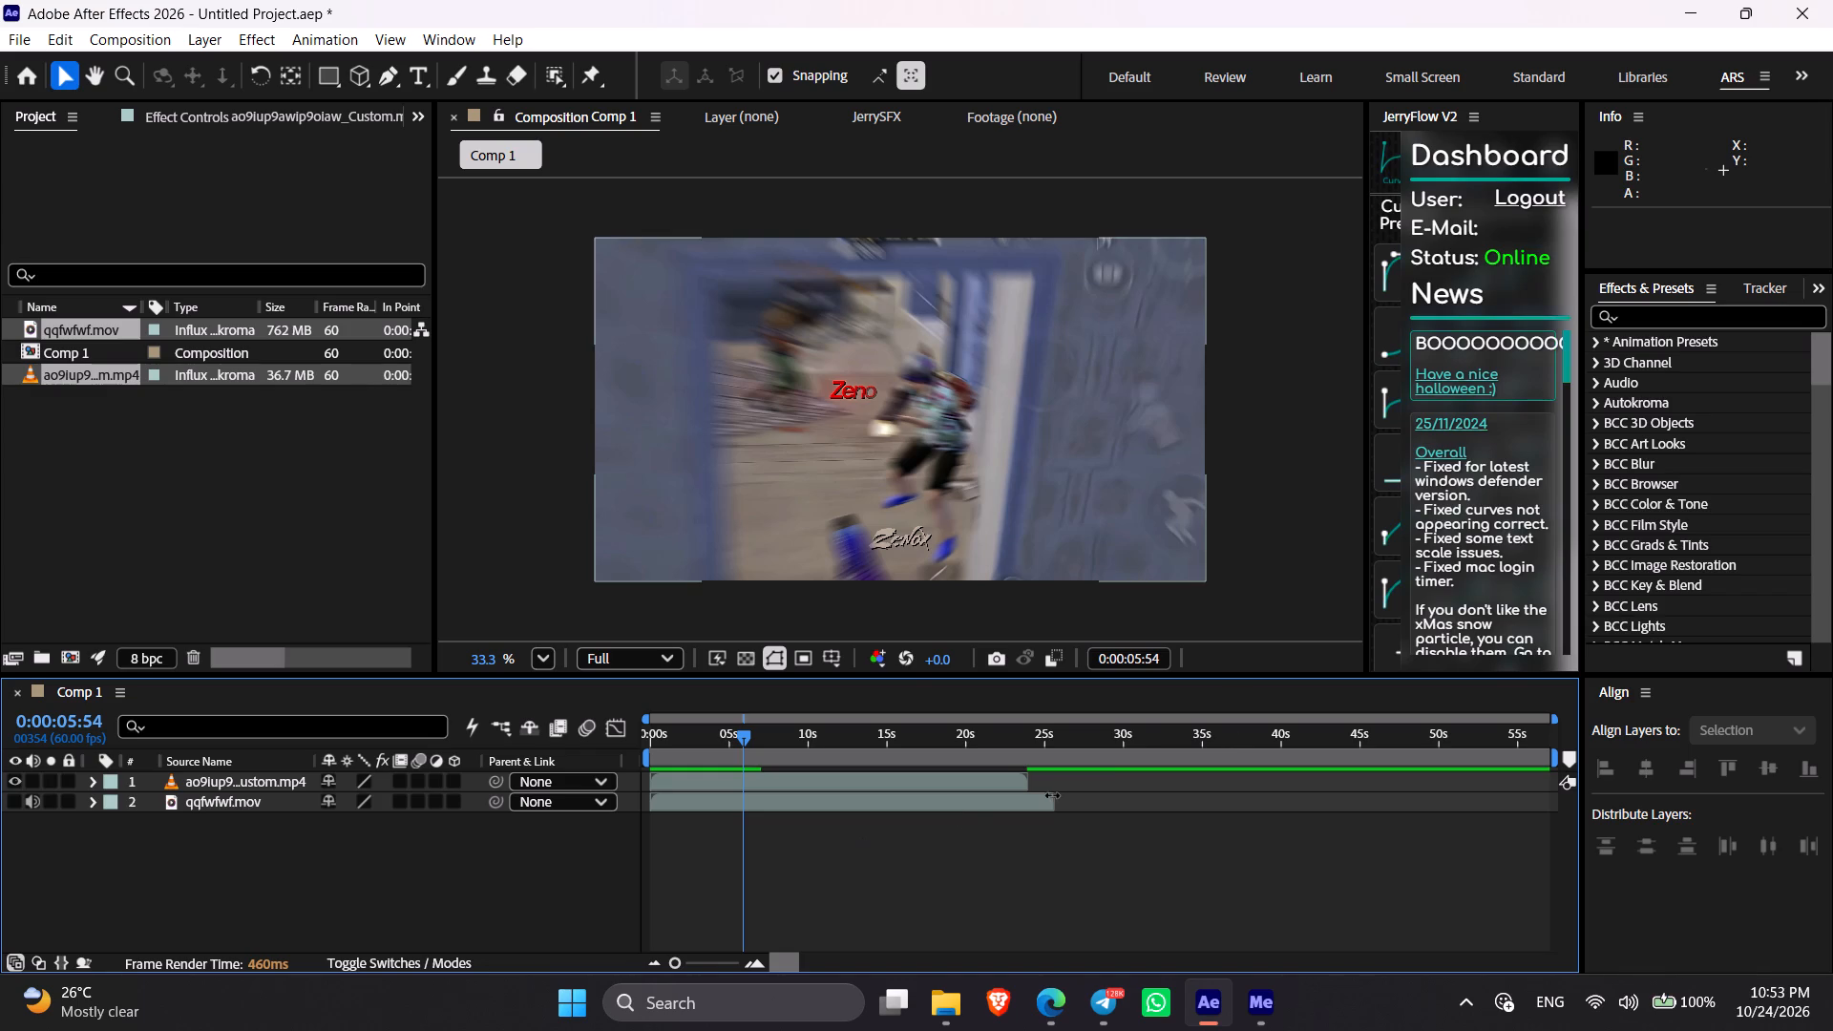
Set the end of the work area at the out point of the ao9iup9awip9oiaw_Custom.mp4 layer, 0:00:23:58.
left_click(1019, 786)
type("io")
key("n")
left_click(909, 817)
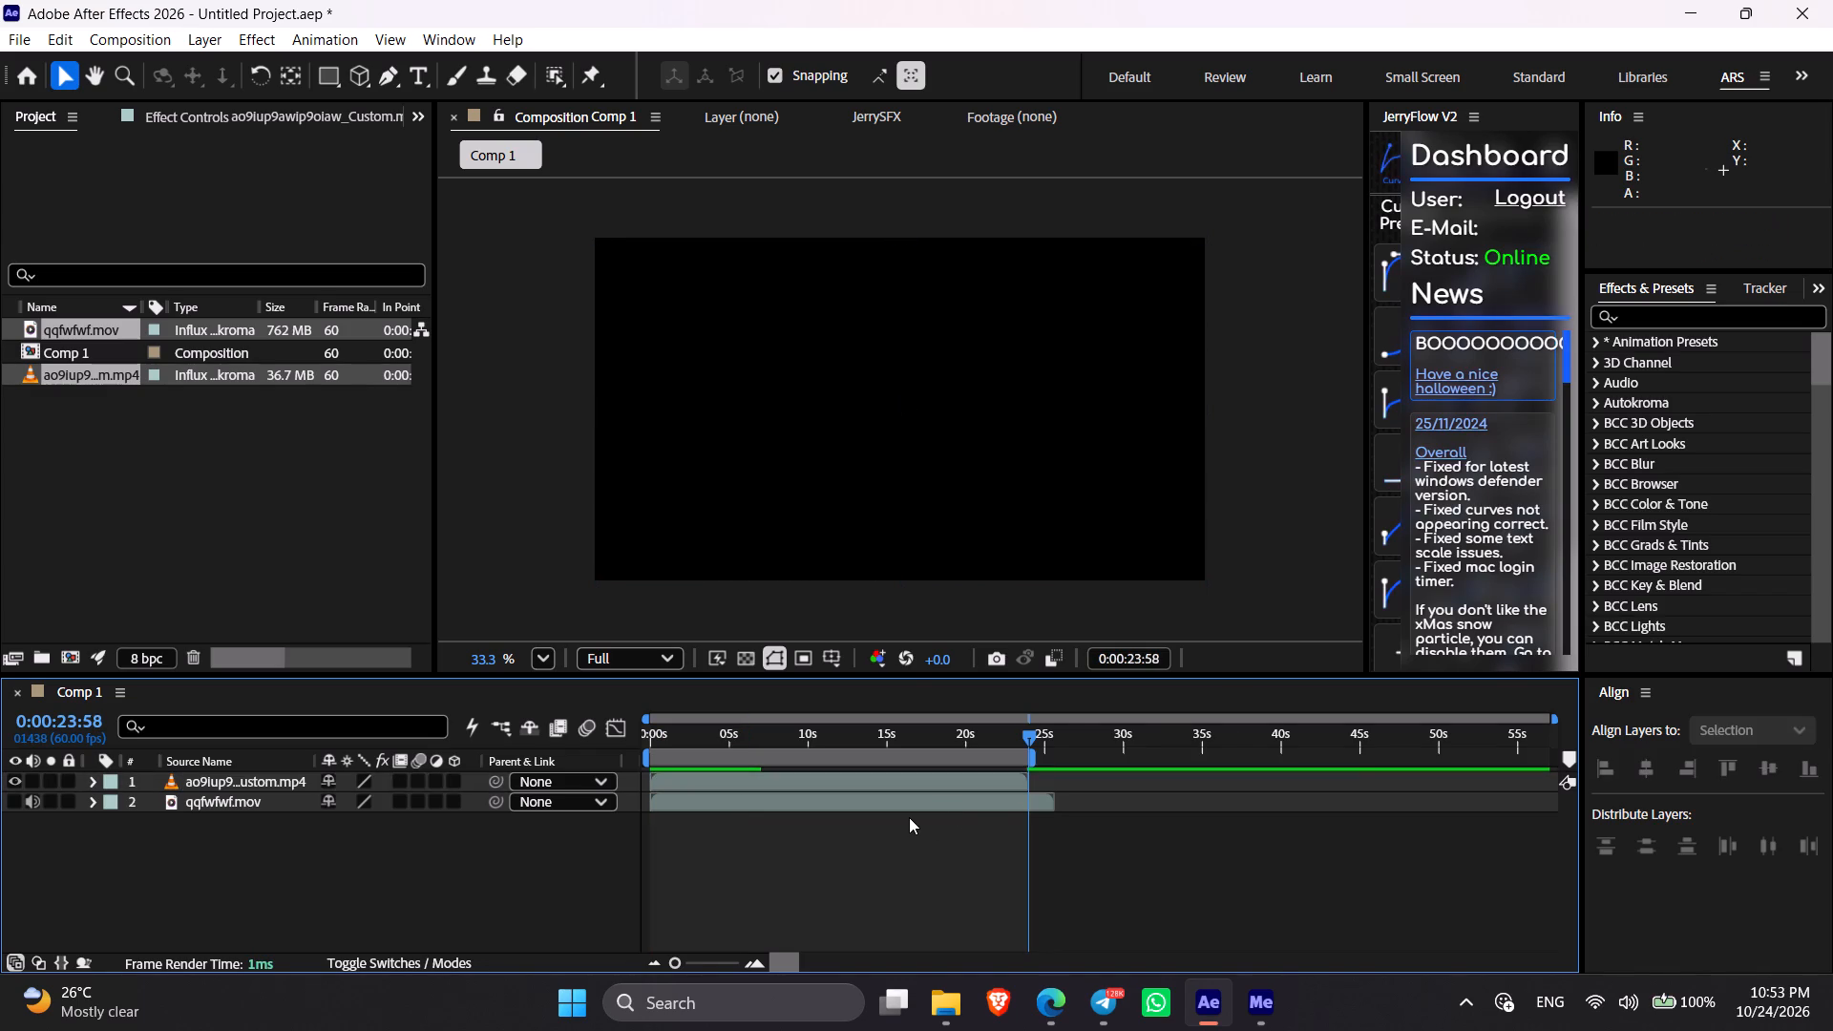
Add Comp 1 to the render queue and set its H.264 output to a CBR target bitrate of 12 Mbps.
key("ctrl+m")
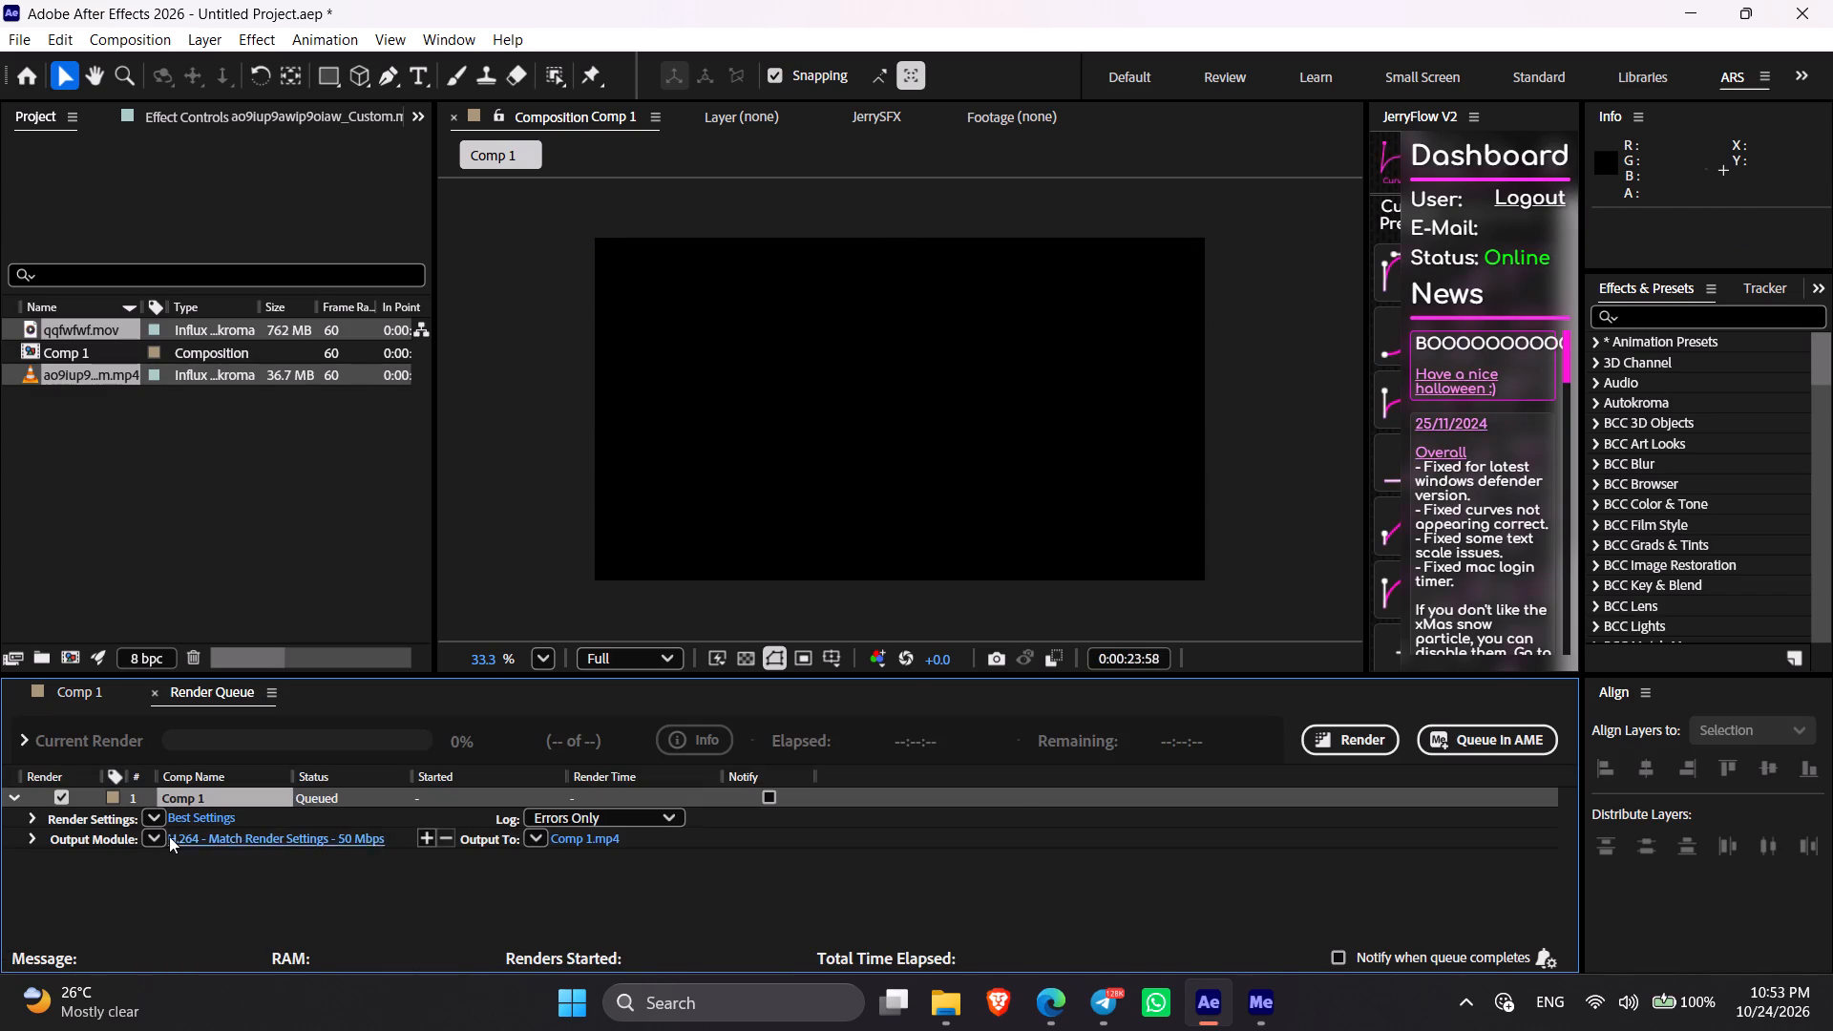
left_click(183, 841)
left_click(891, 175)
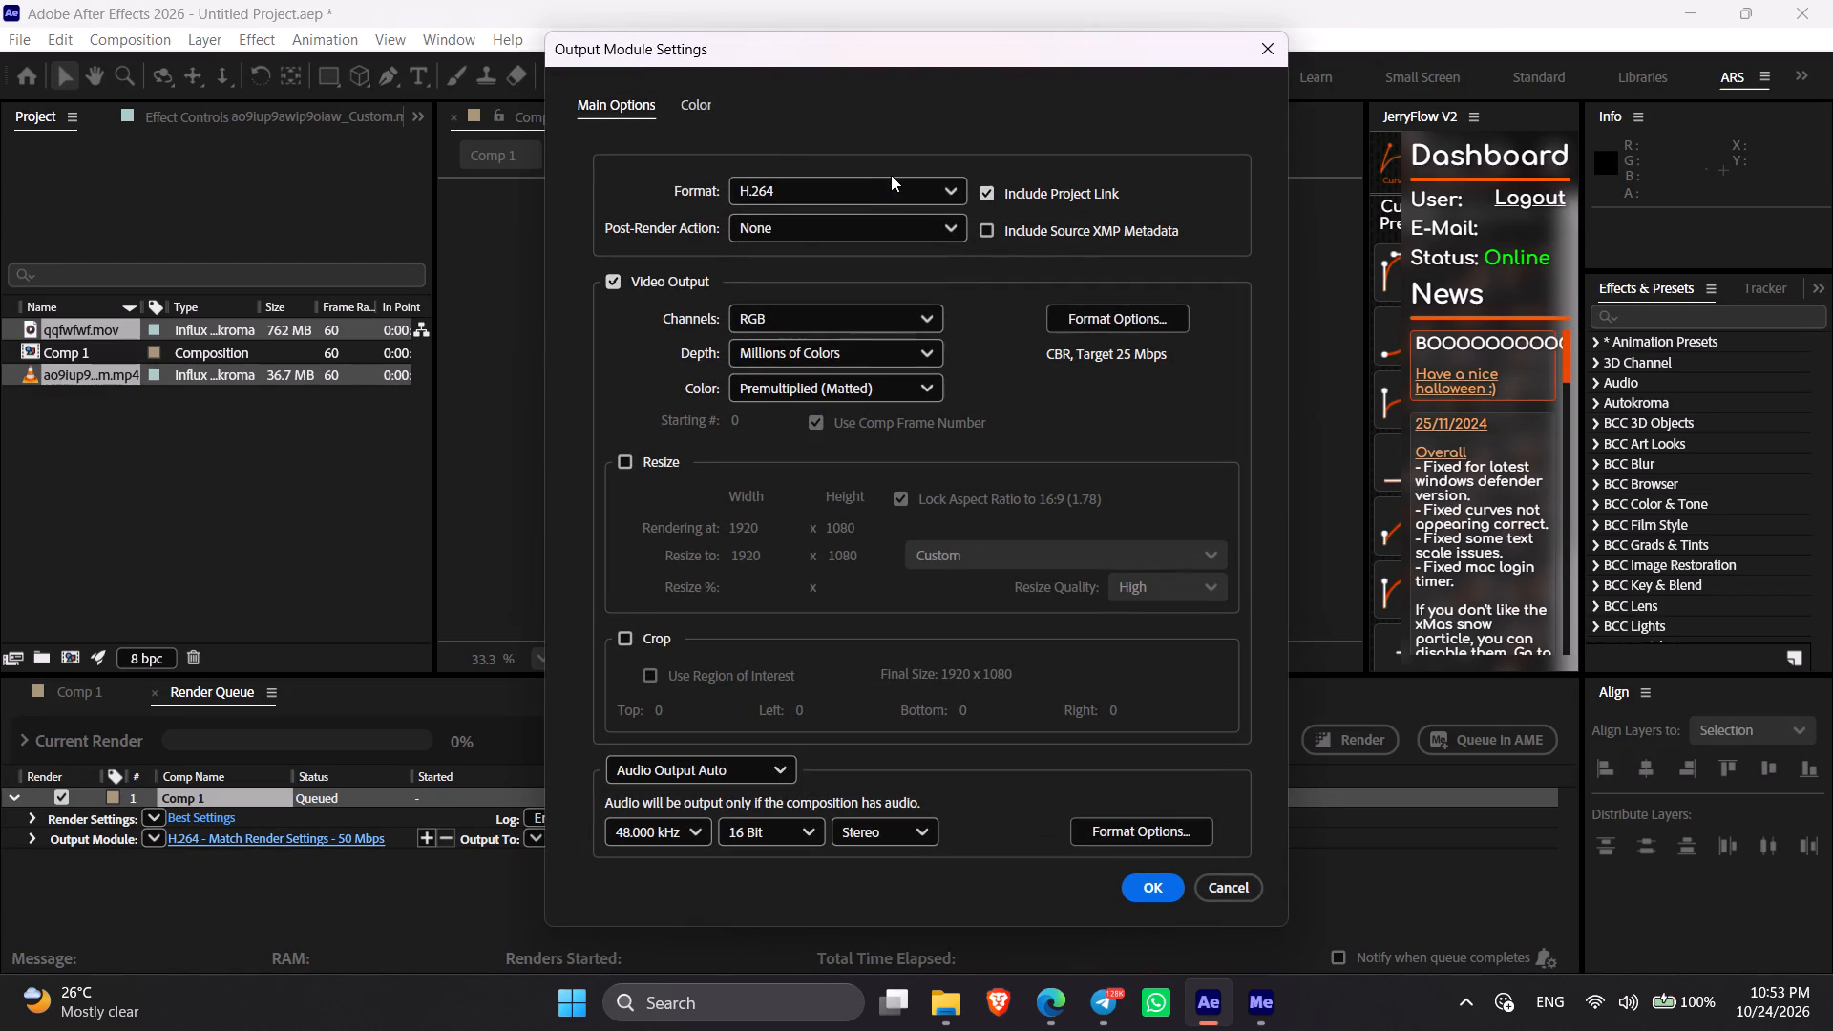
left_click(1087, 319)
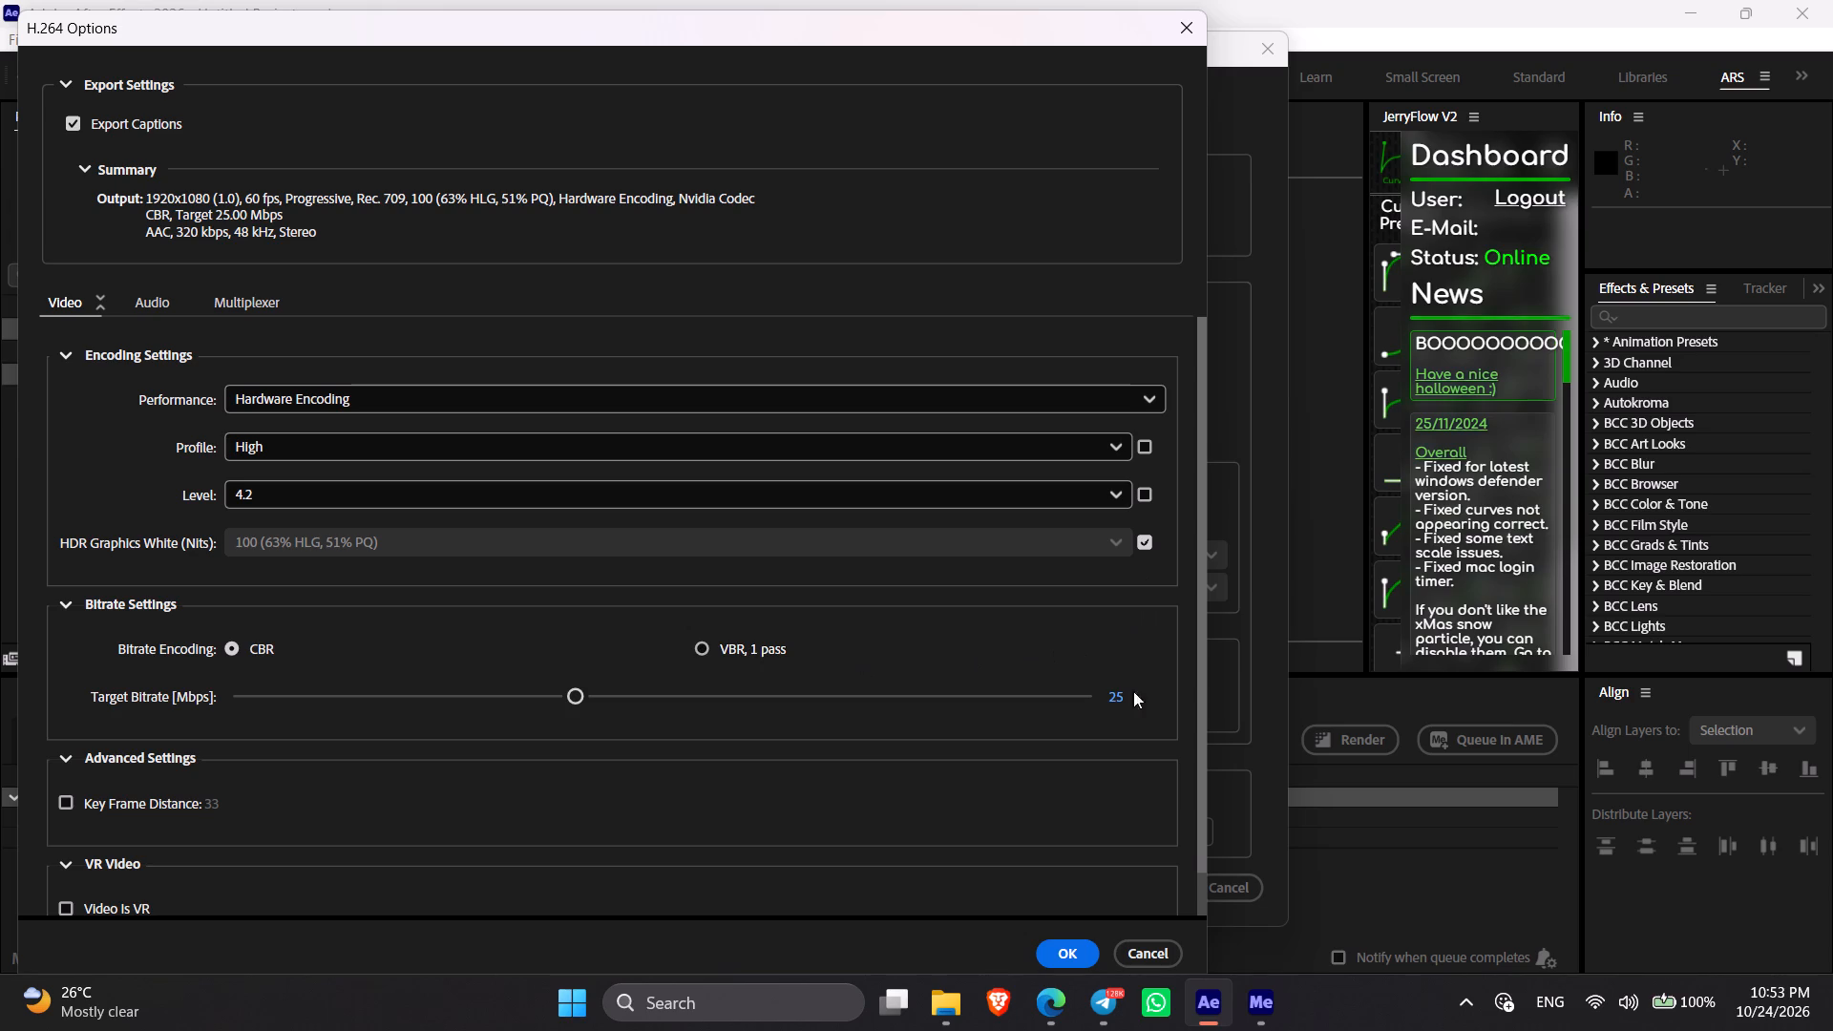
left_click(1115, 688)
key("1")
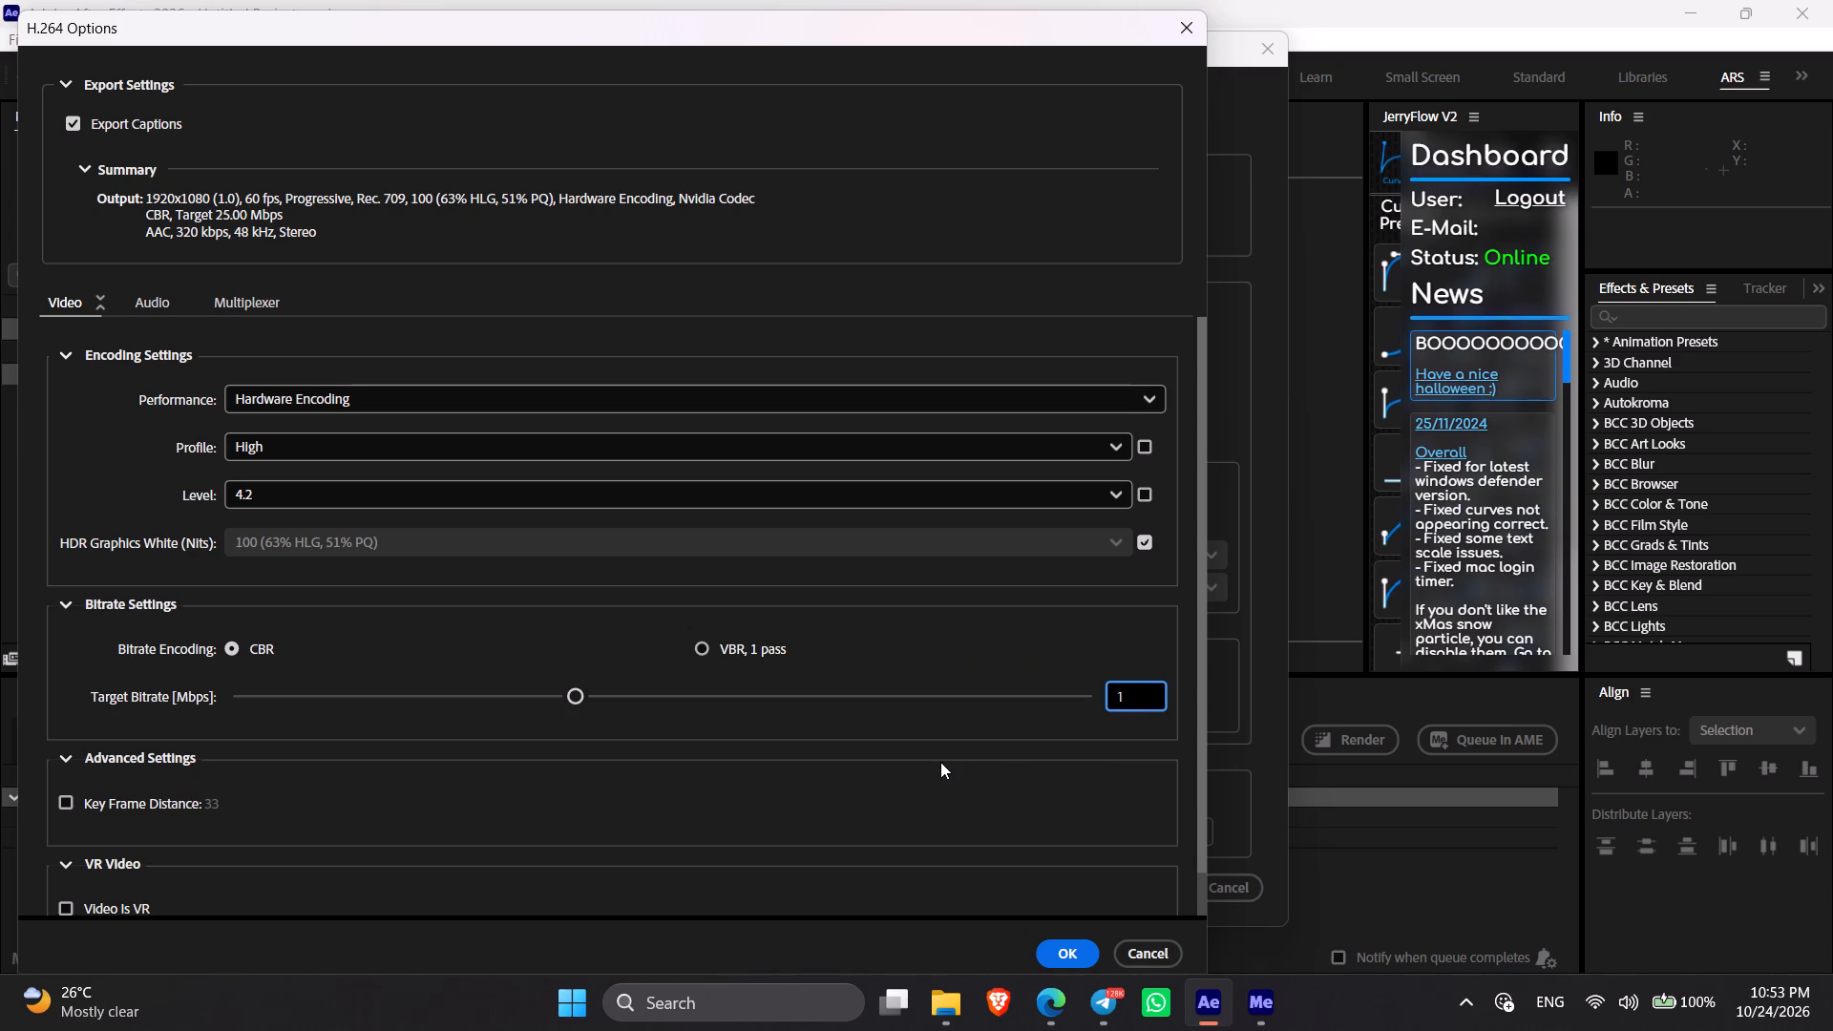
key("2")
left_click(892, 774)
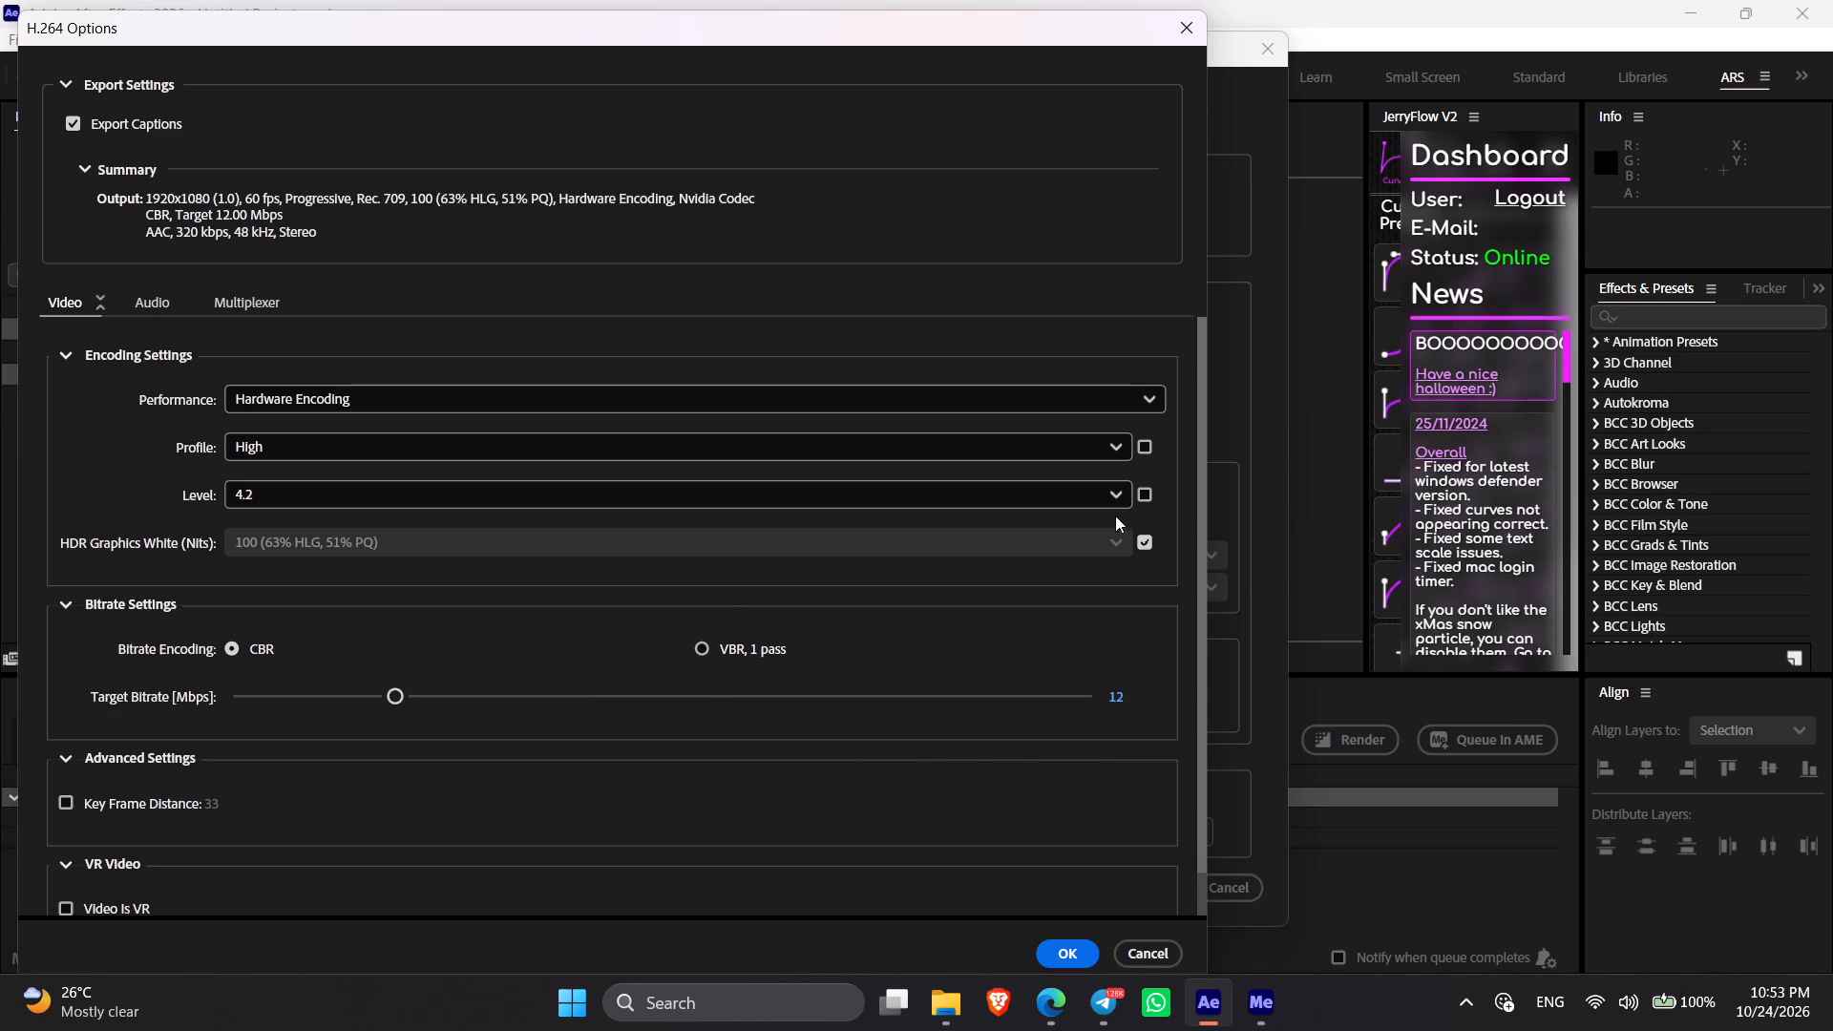
left_click(1076, 954)
left_click(1163, 883)
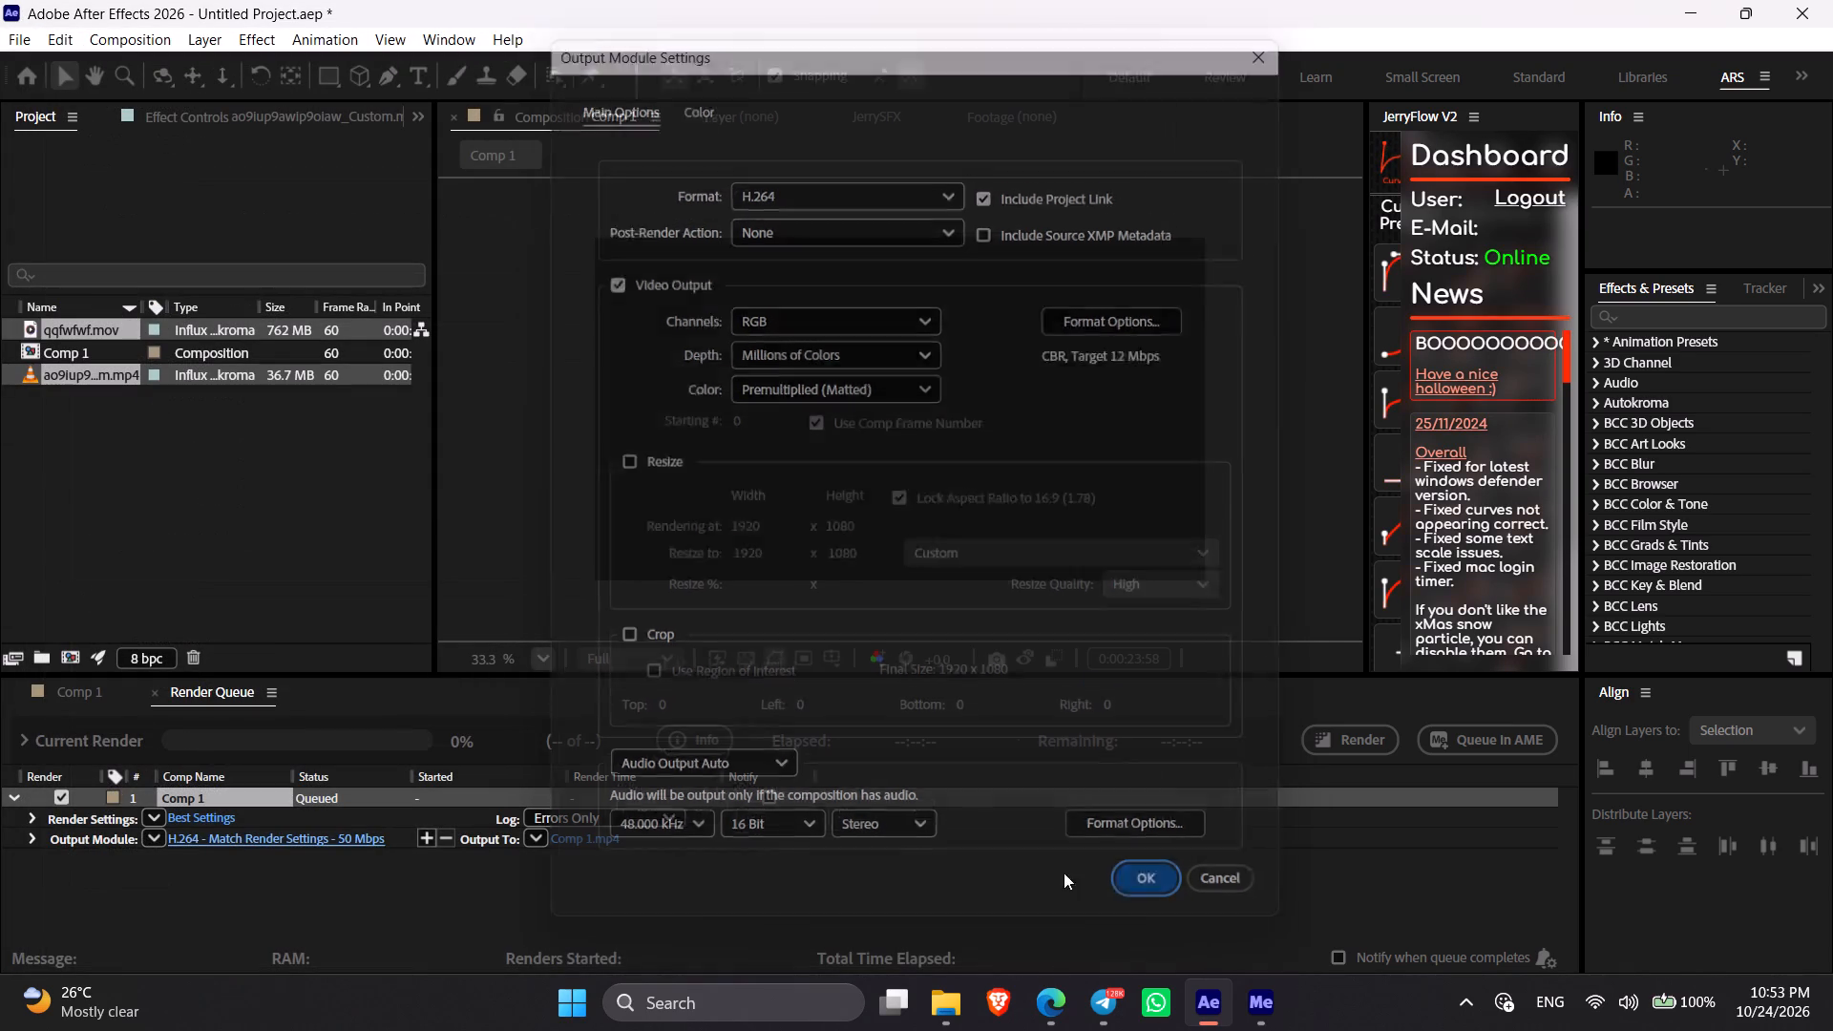
Set the render output file to Zenox Who.mp4 in the Editz folder.
left_click(600, 840)
type("Zne")
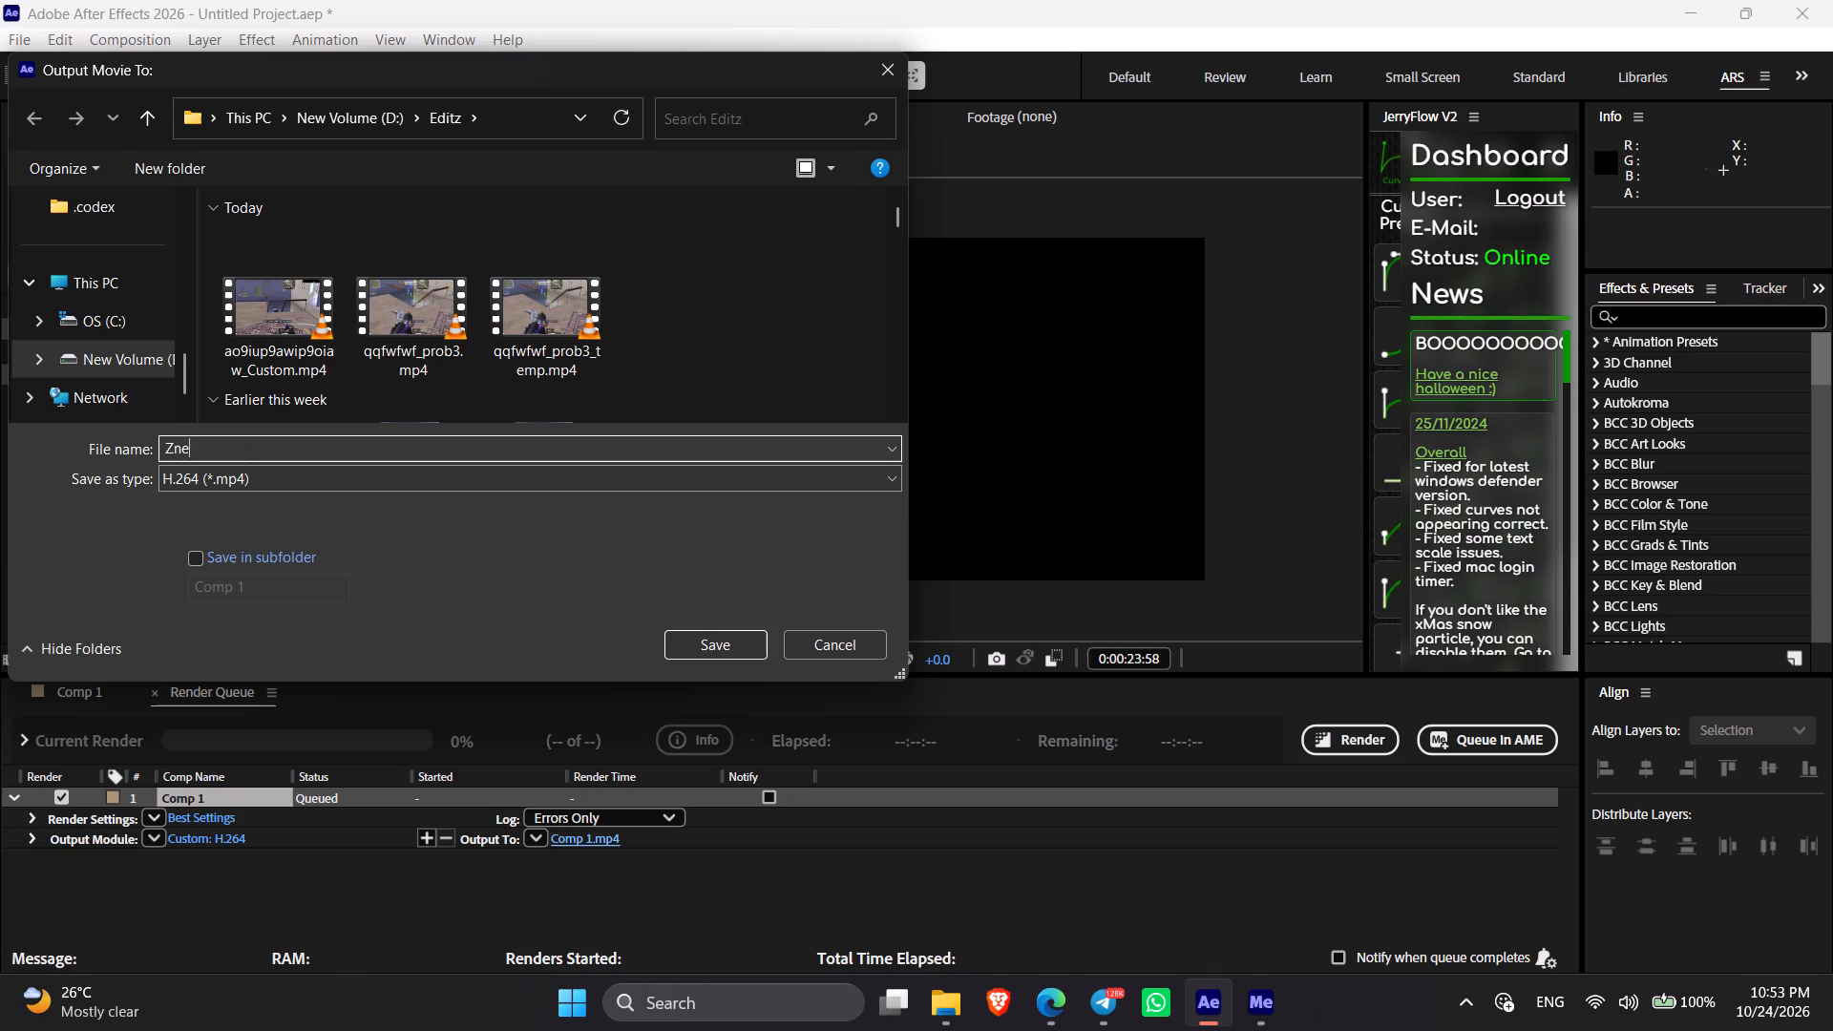
key("BackSpace")
key("BackSpace")
type("enox Who")
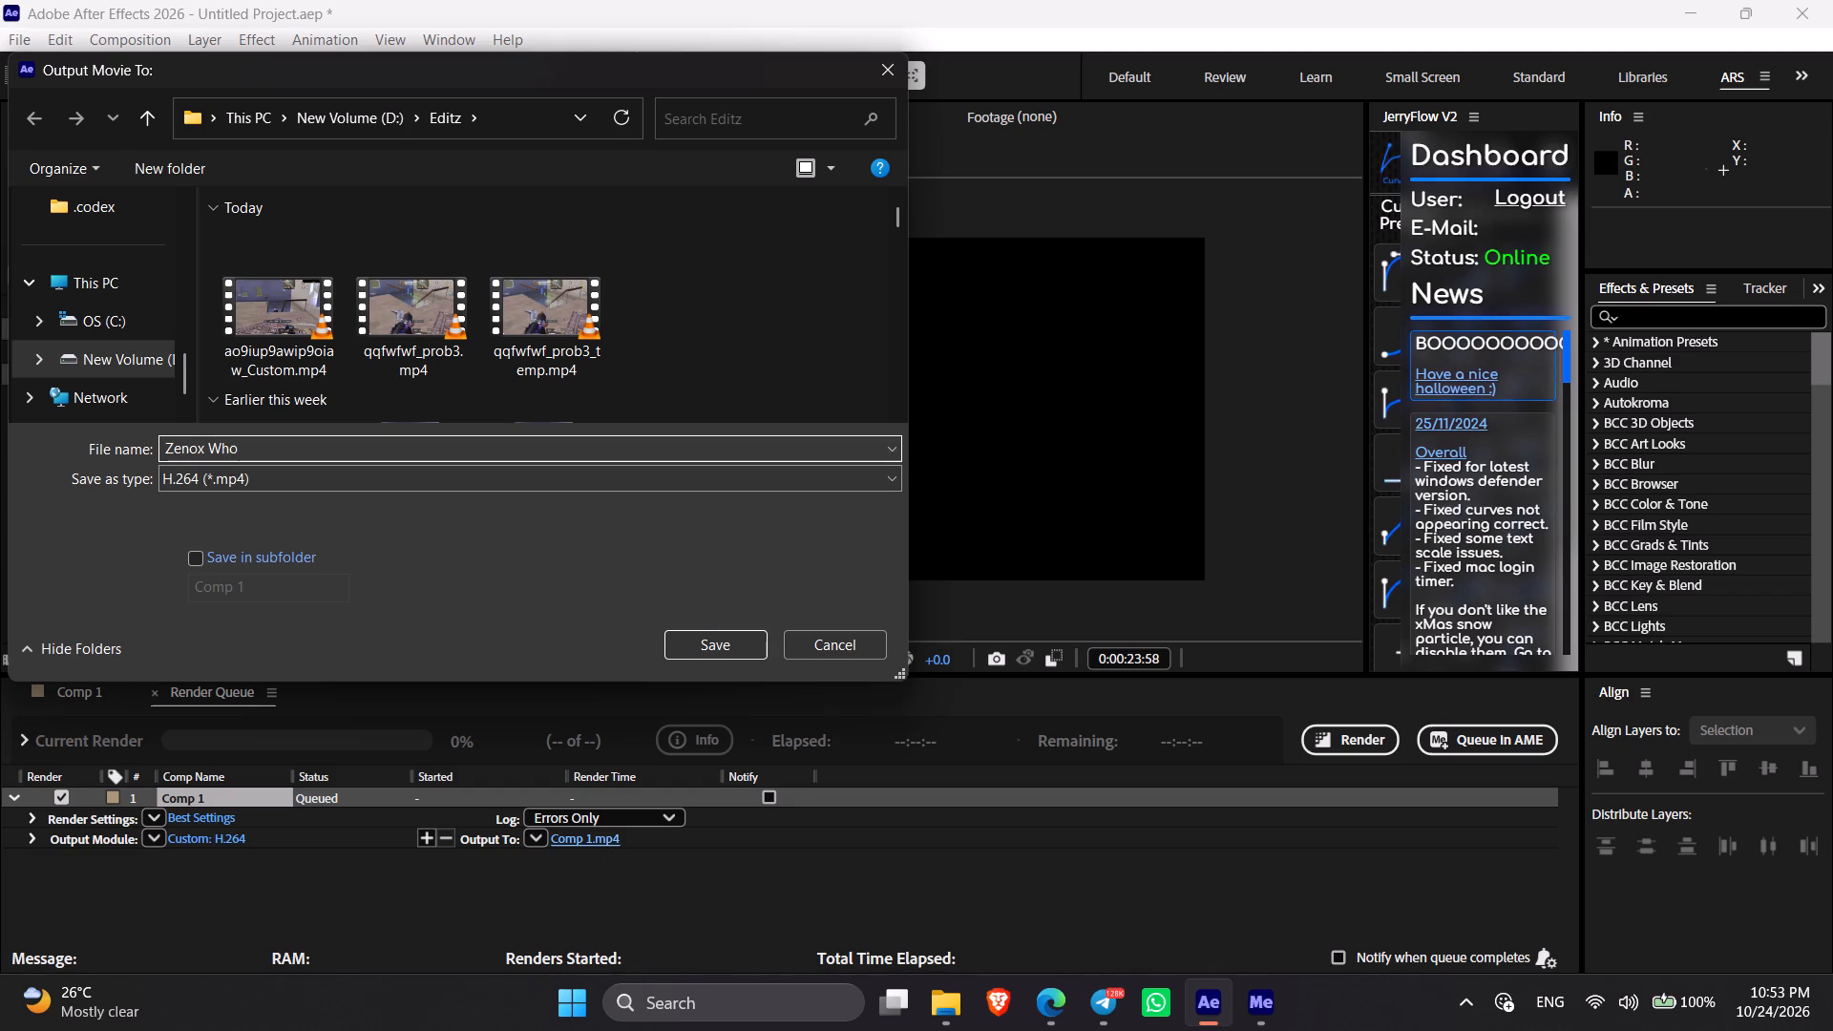
key("shift+question")
key("Return")
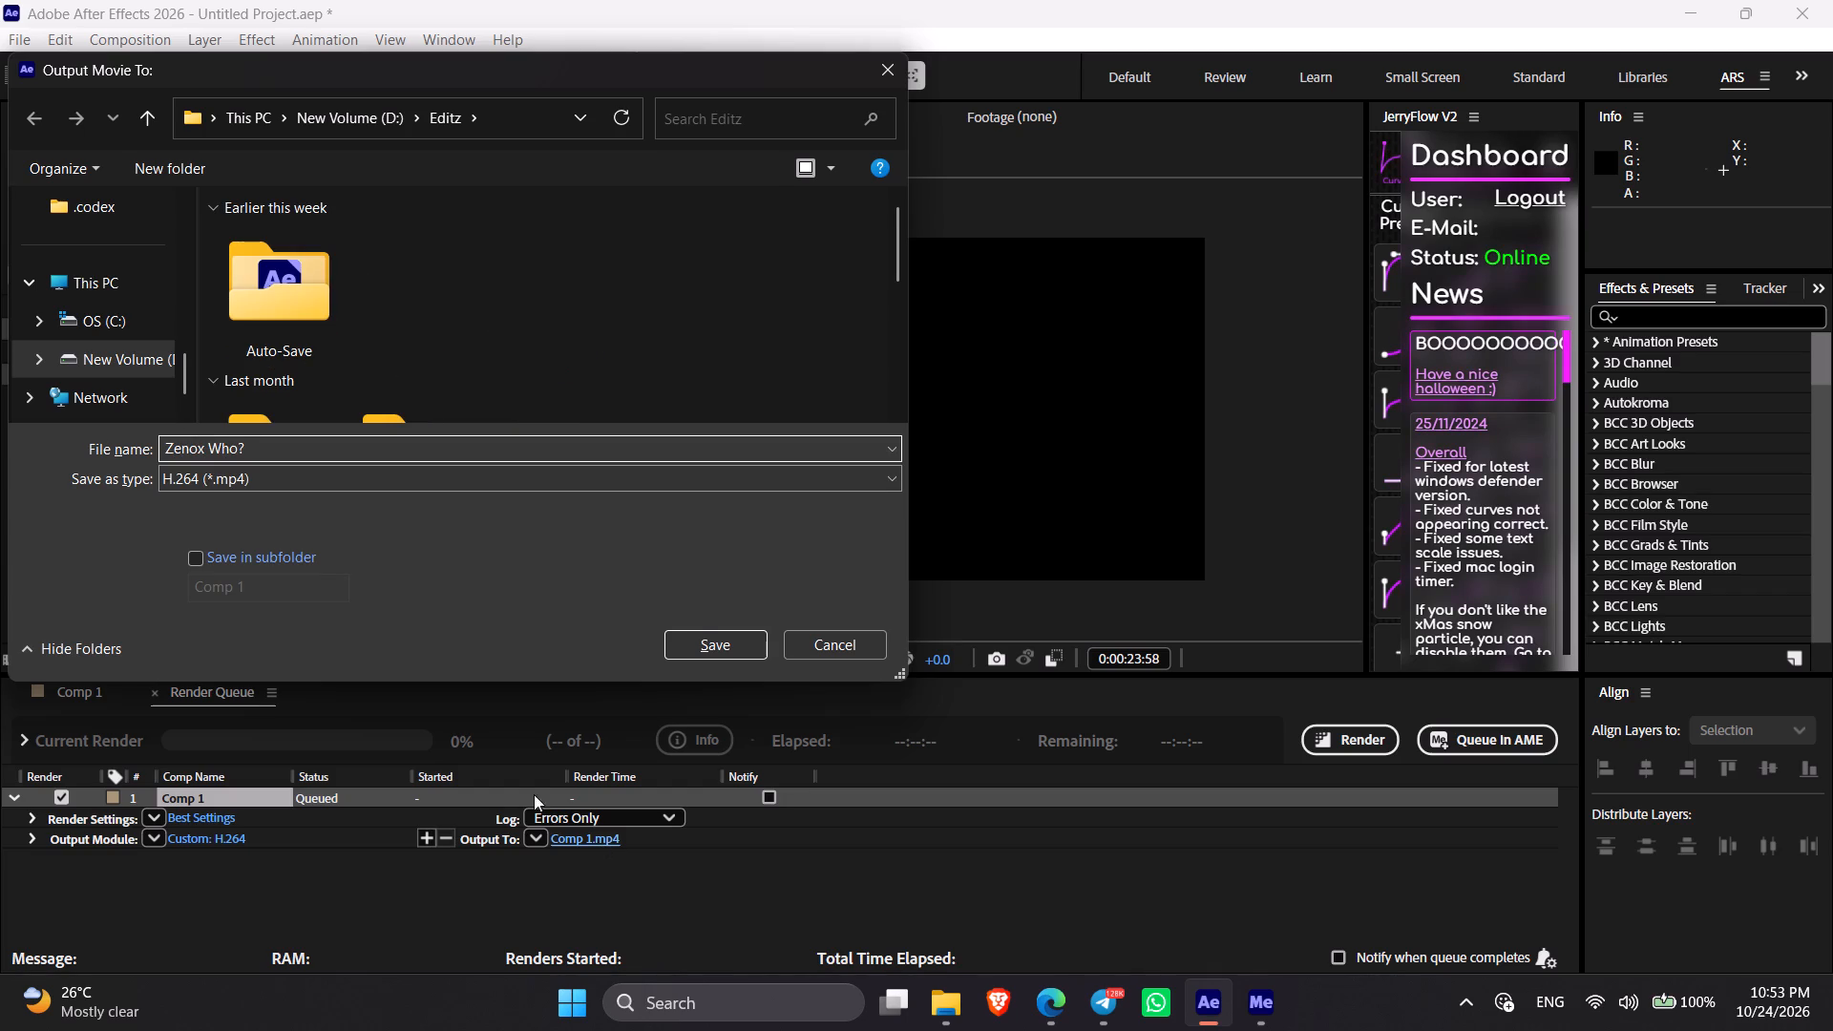
left_click(703, 649)
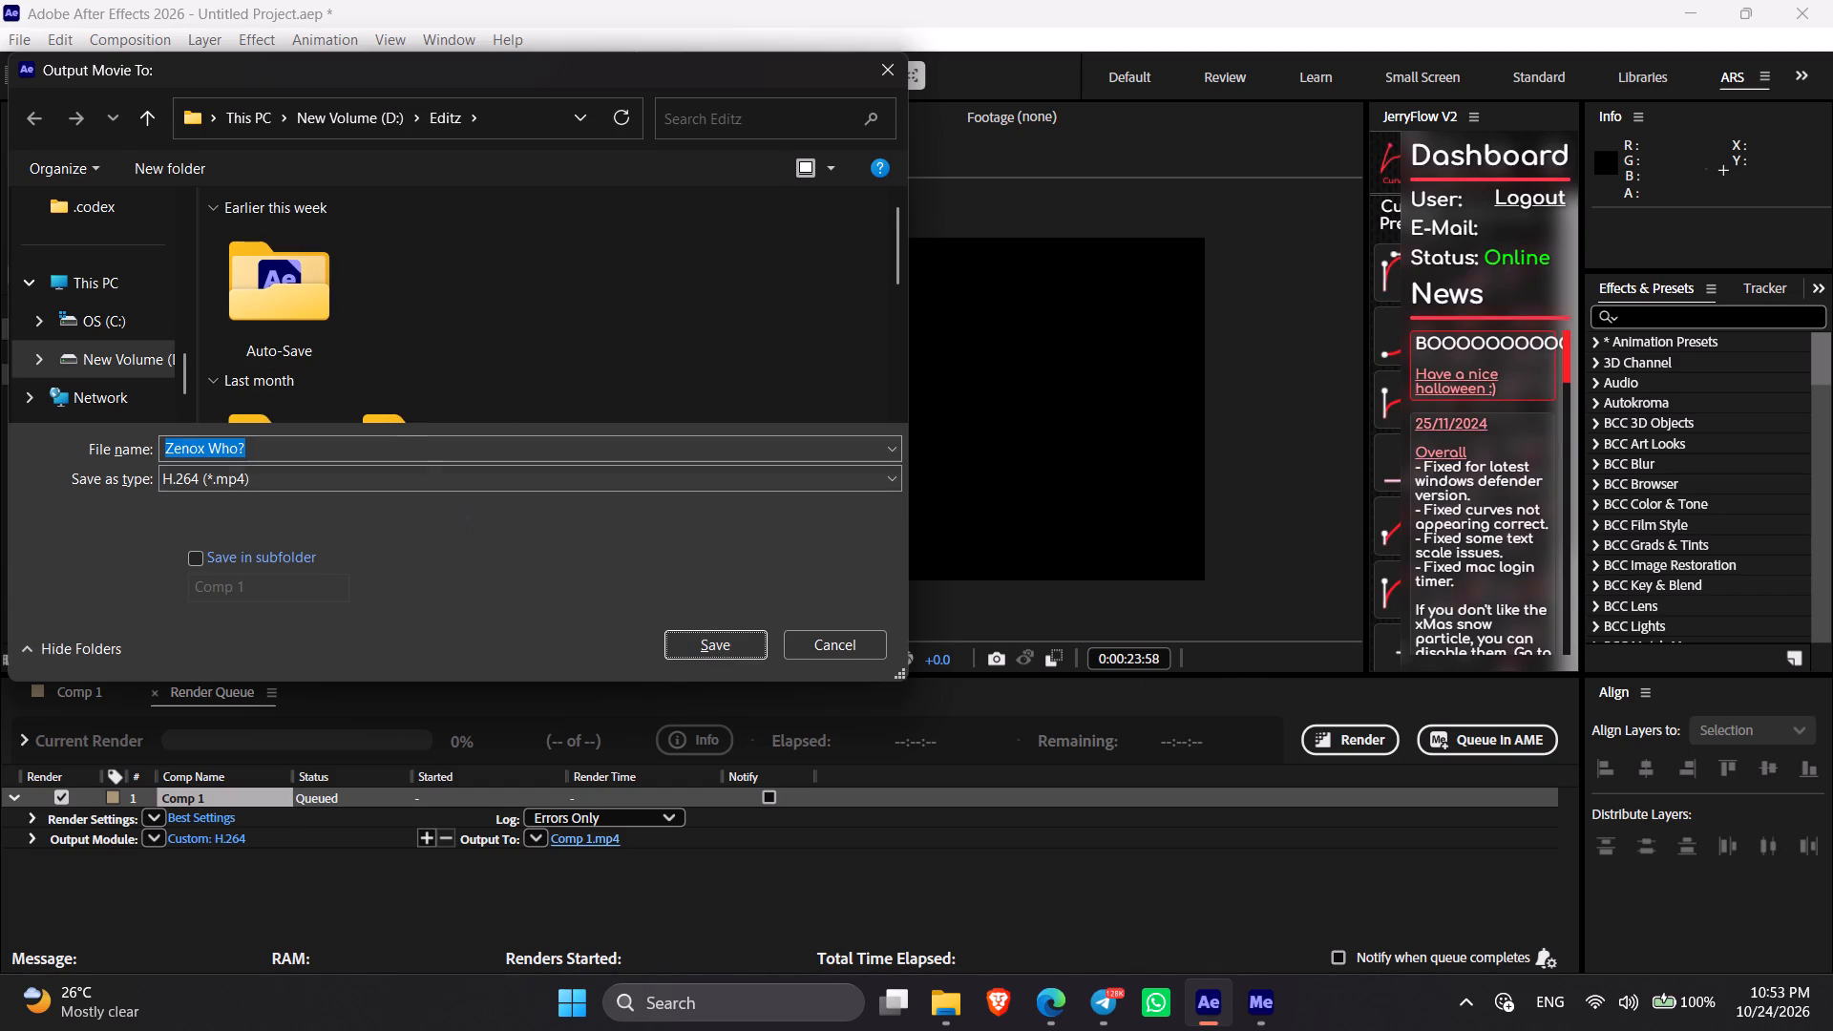
left_click(403, 431)
left_click(421, 447)
left_click(698, 639)
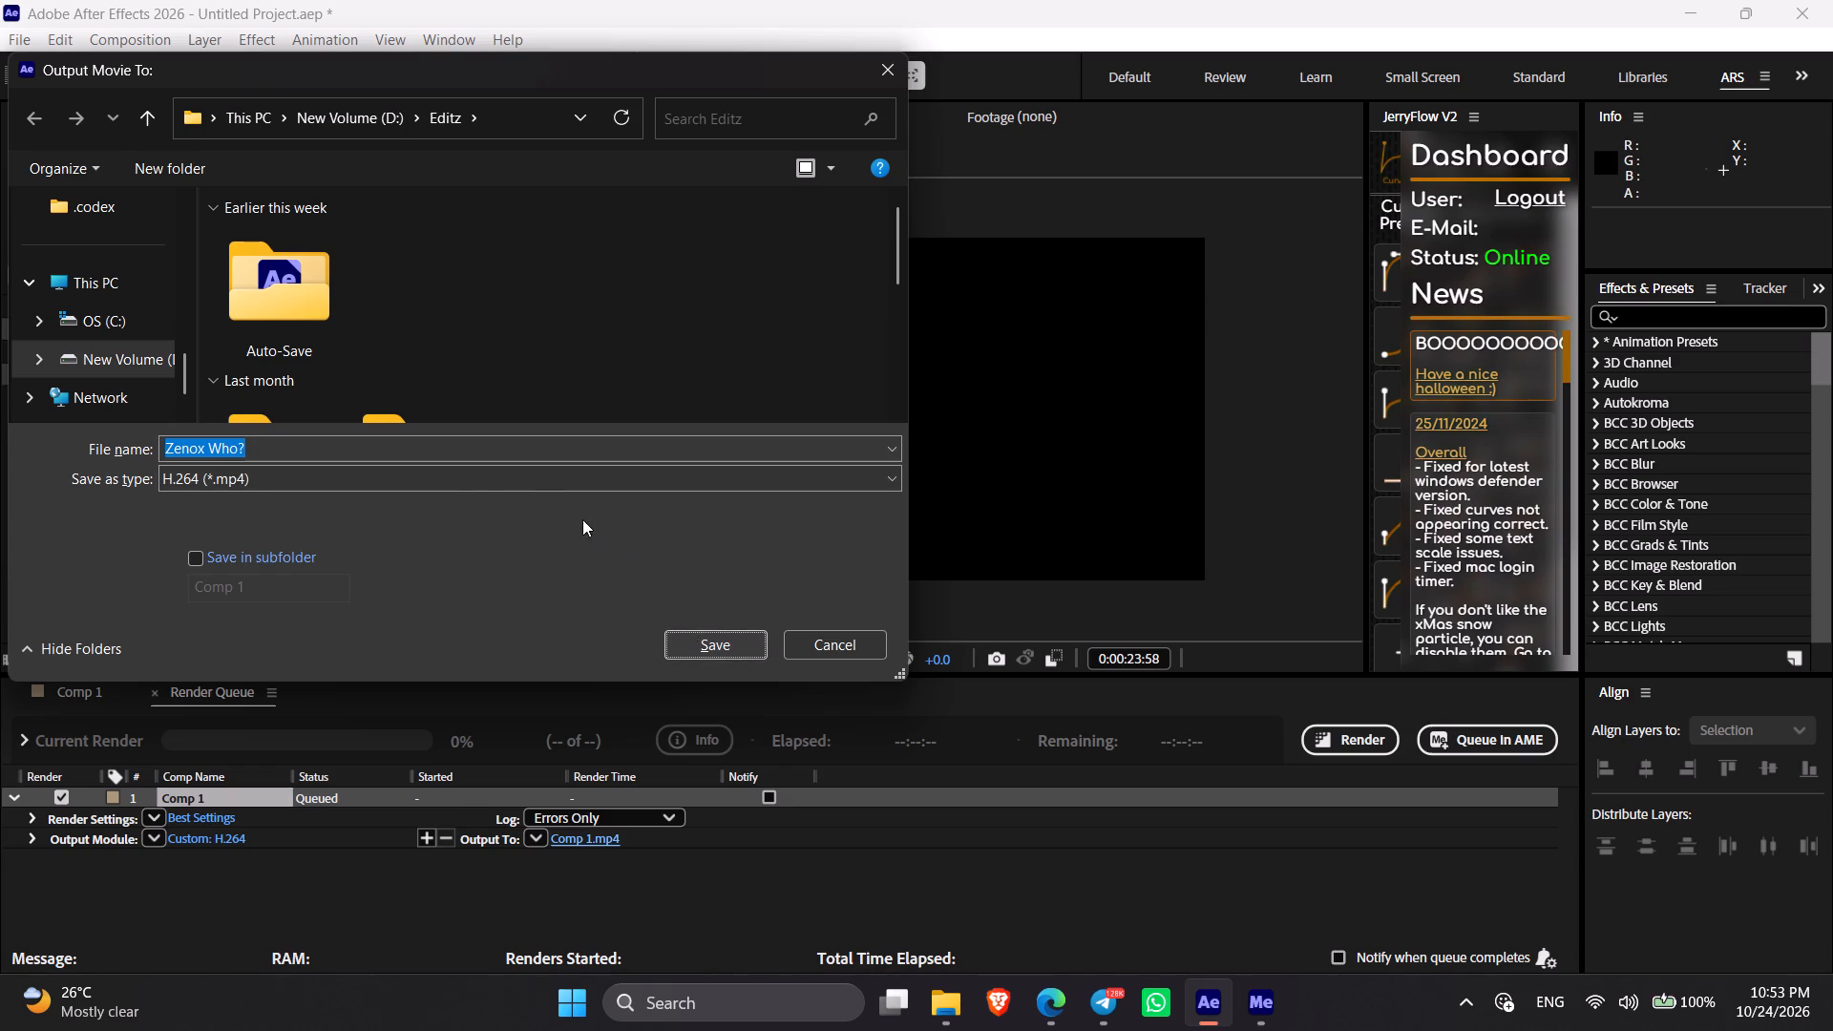
left_click(494, 452)
left_click(477, 443)
key("BackSpace")
key("Return")
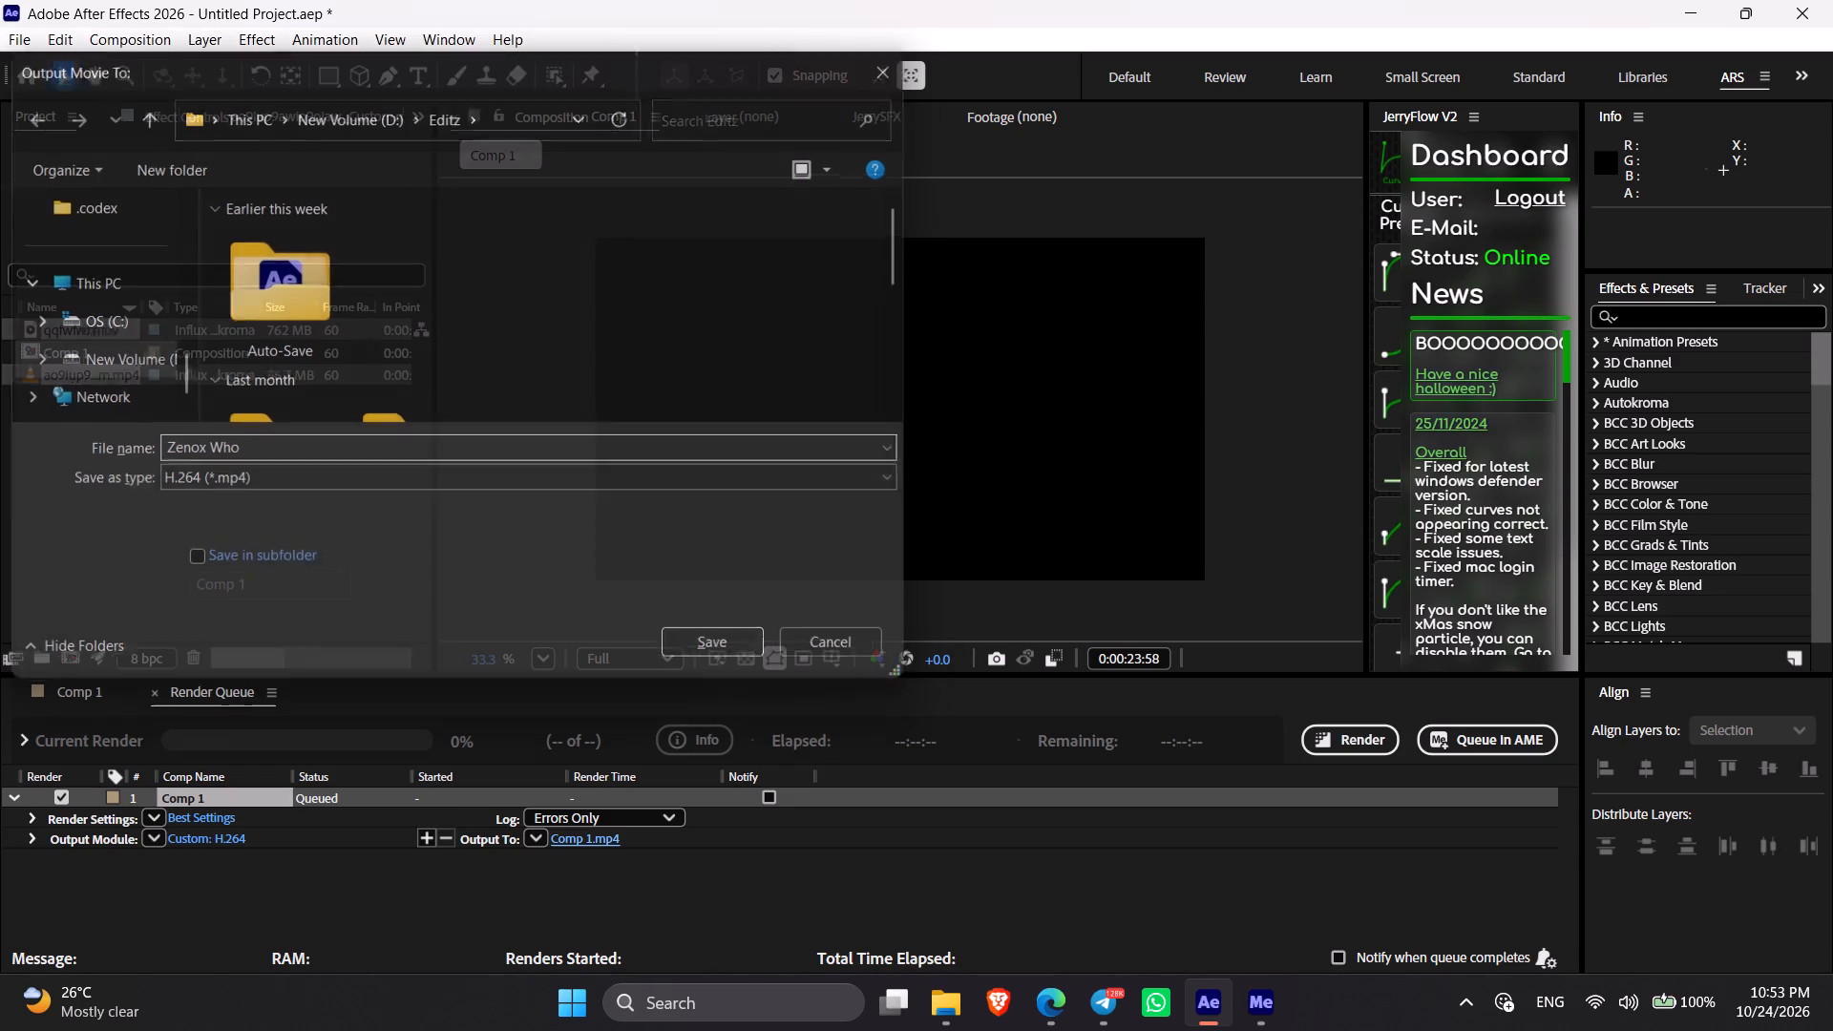
Start rendering the queued Comp 1.
scroll(449, 431, "down", 2)
left_click(1352, 748)
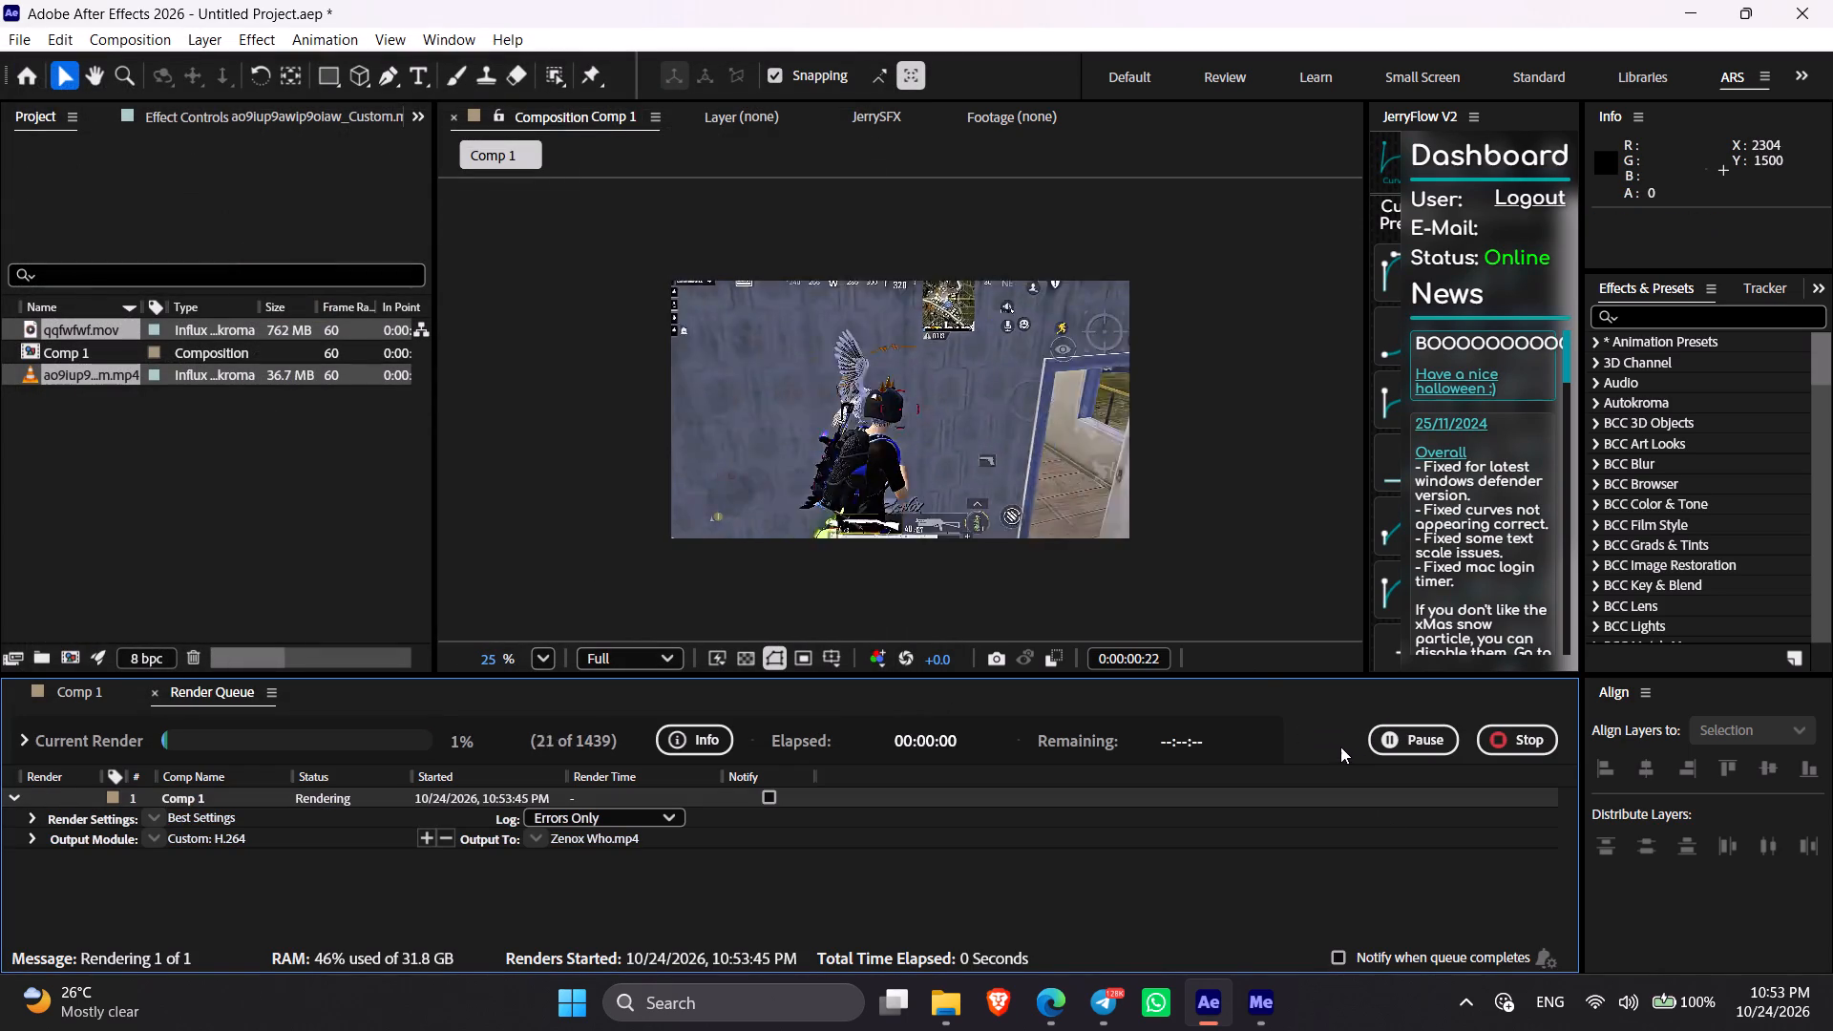